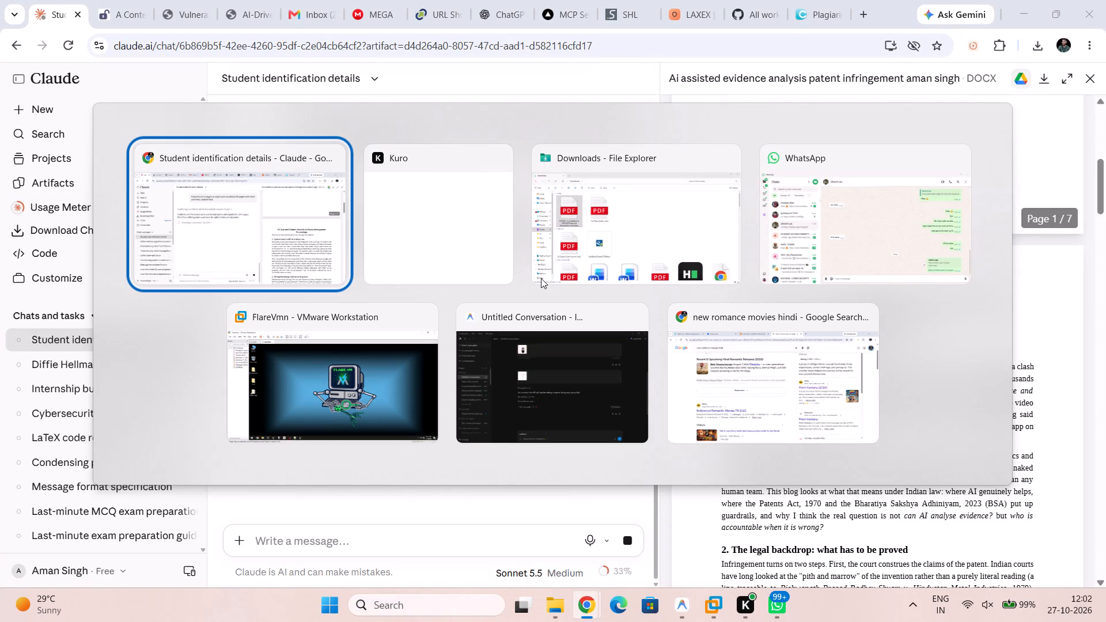
# Open the Canva home page in a new browser tab and dismiss the pop-up covering it.
pyautogui.click(867, 6)
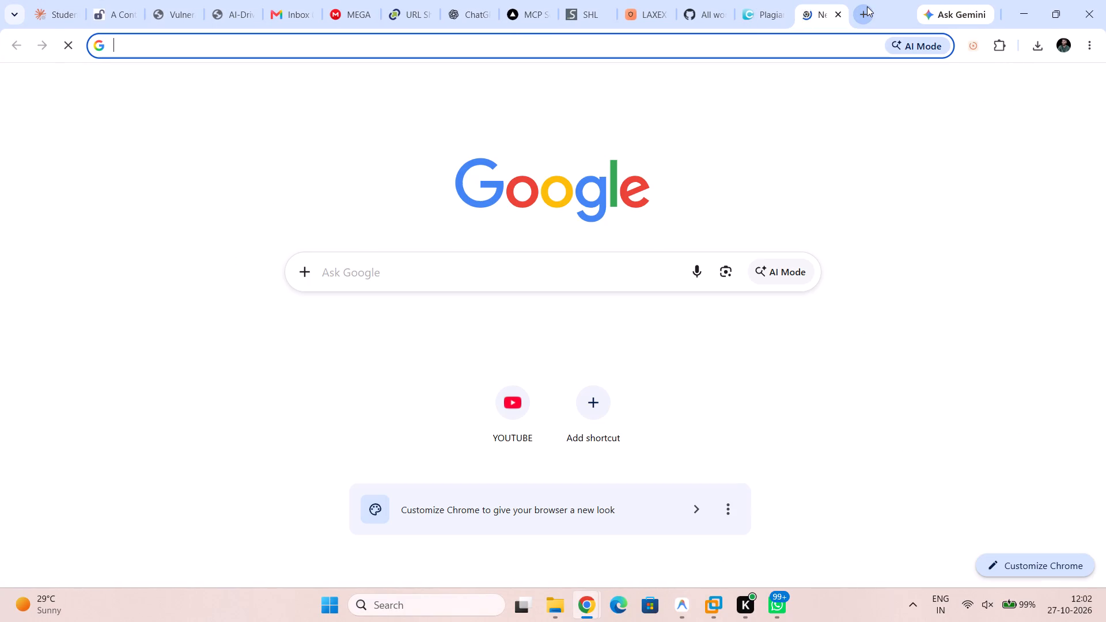
pyautogui.press('c')
pyautogui.write('an')
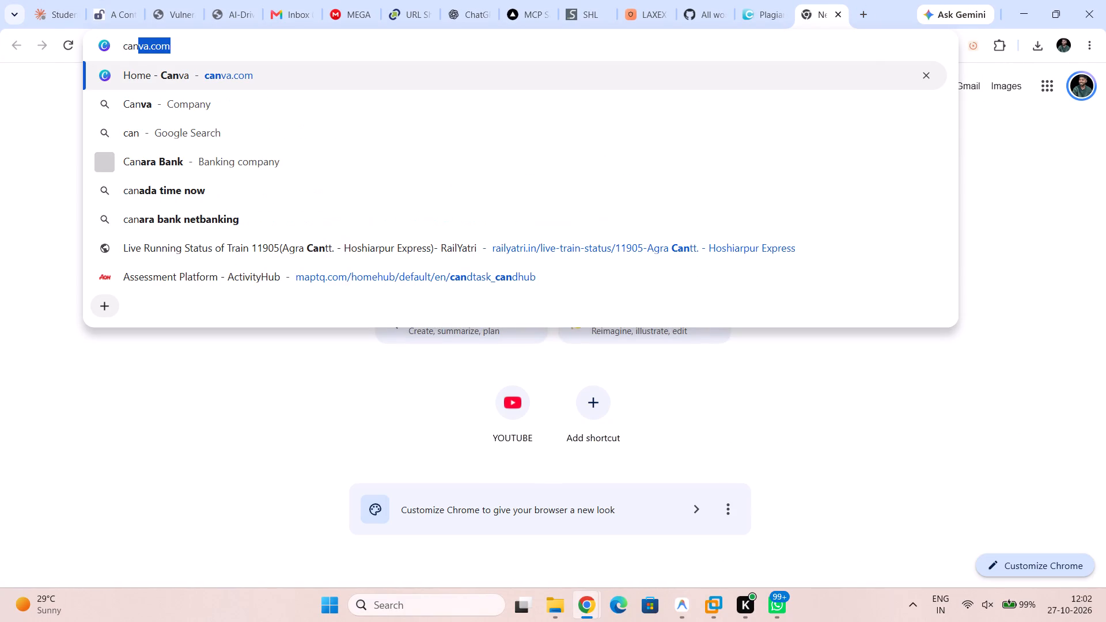
pyautogui.press('Return')
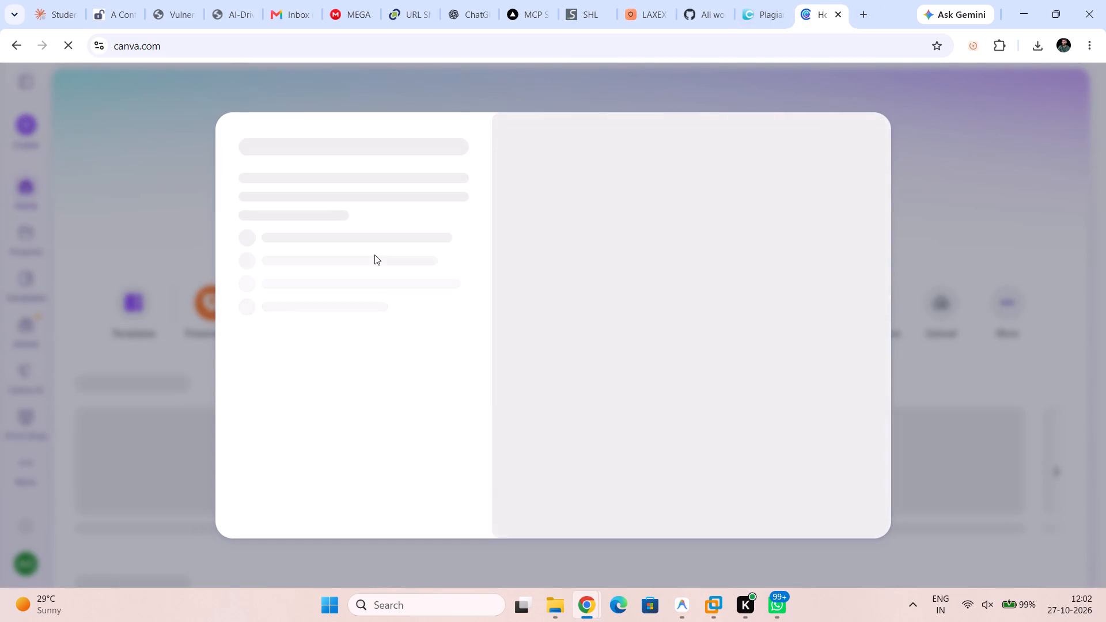
pyautogui.click(910, 130)
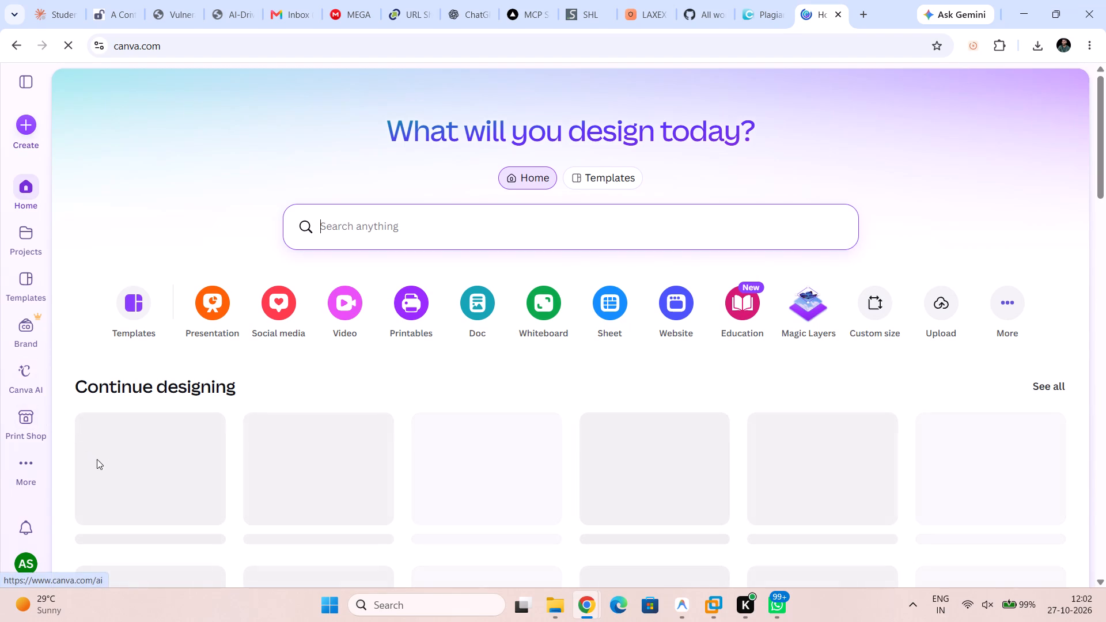
# Browse the suggested templates on the home page and preview the navy floral landscape wedding invitation video.
pyautogui.scroll(-3, 91, 405)
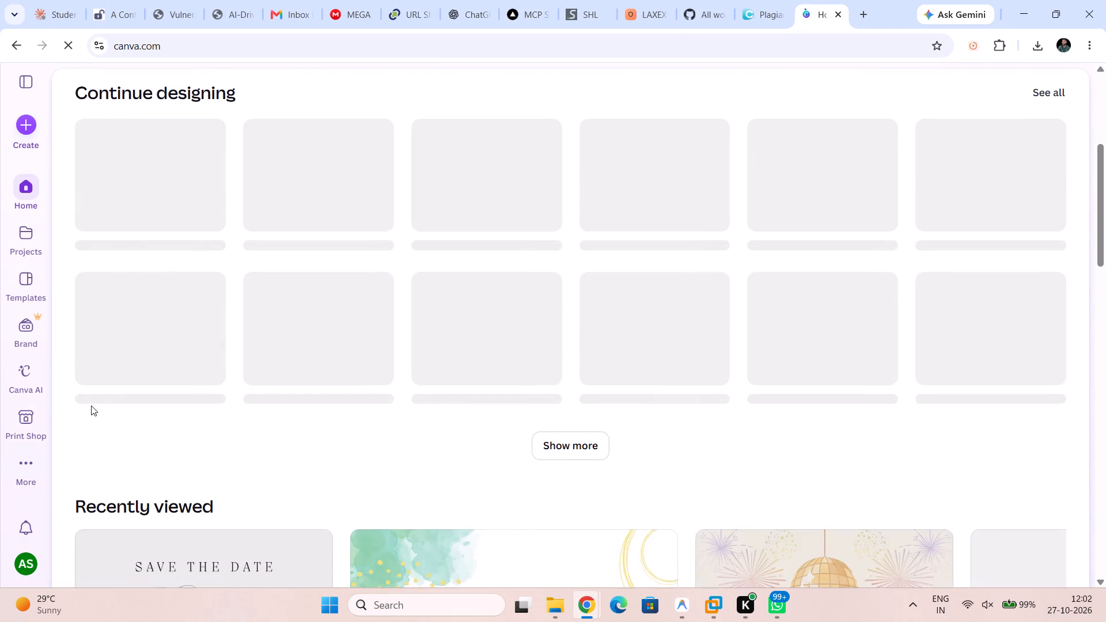
pyautogui.scroll(-4, 91, 405)
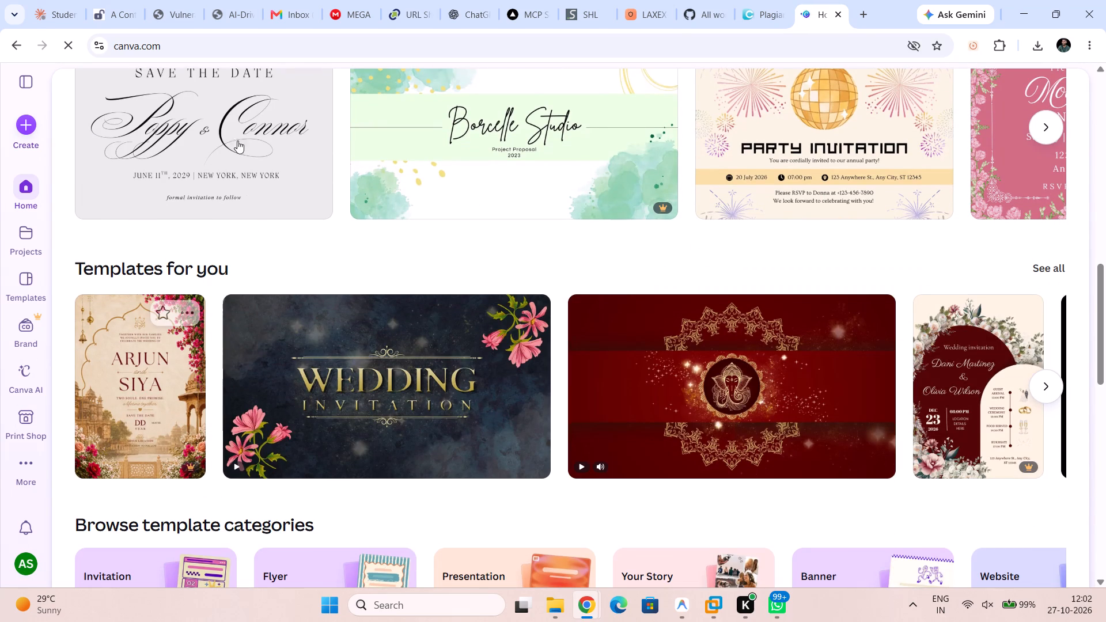
pyautogui.scroll(-1, 242, 128)
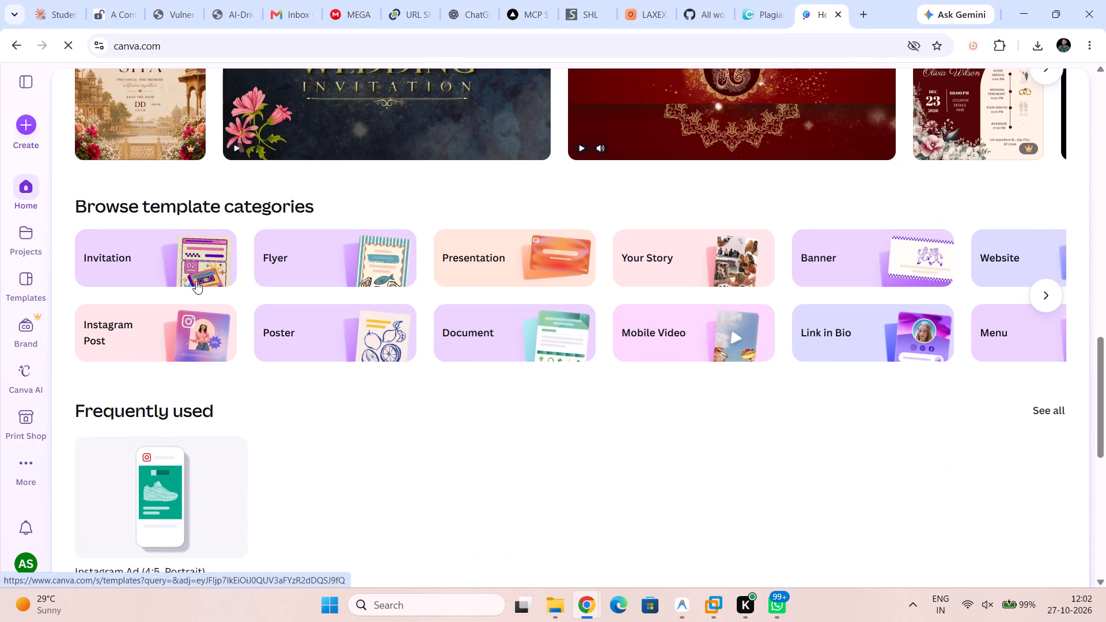
pyautogui.scroll(1, 199, 233)
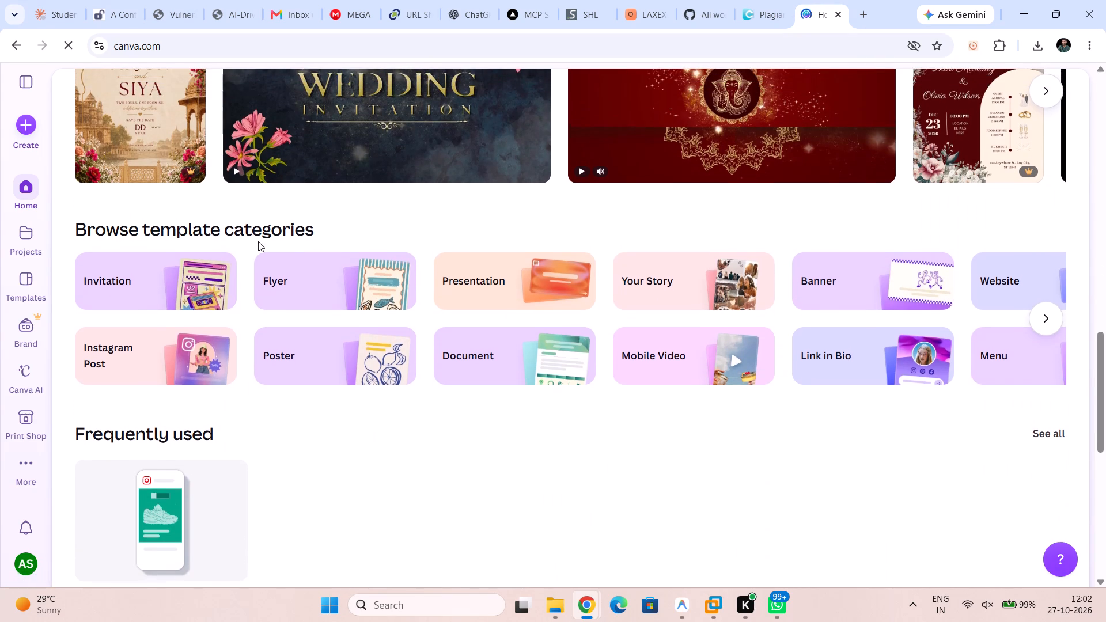
pyautogui.scroll(3, 258, 241)
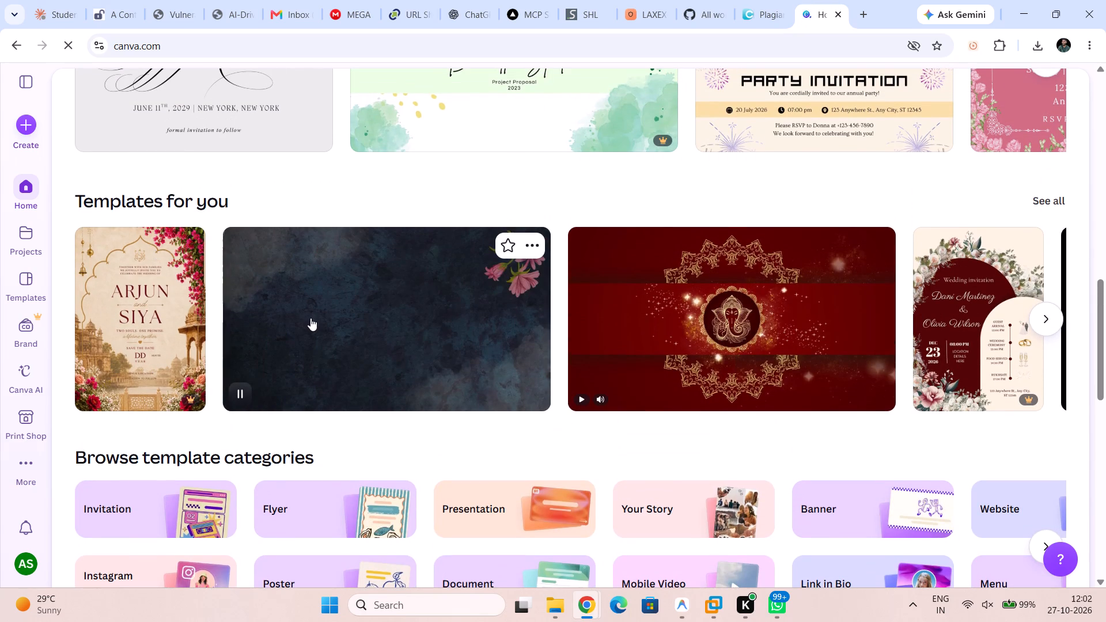
pyautogui.click(310, 318)
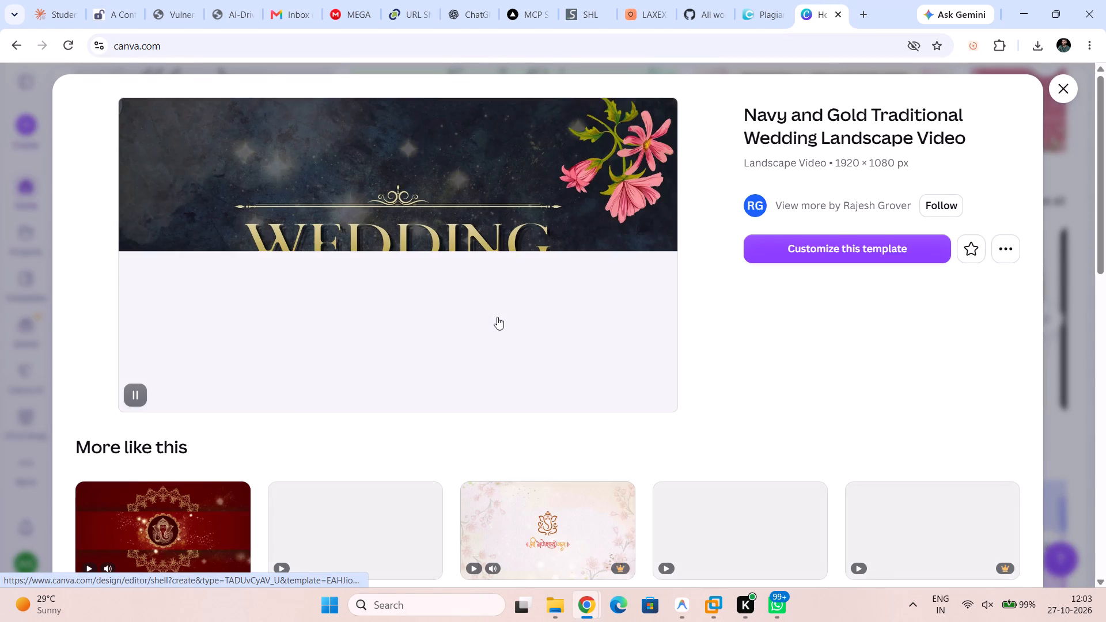
# From the similar designs, preview the red and gold wedding invitation video with the Ganesha emblem.
pyautogui.scroll(-2, 497, 317)
pyautogui.scroll(2, 497, 317)
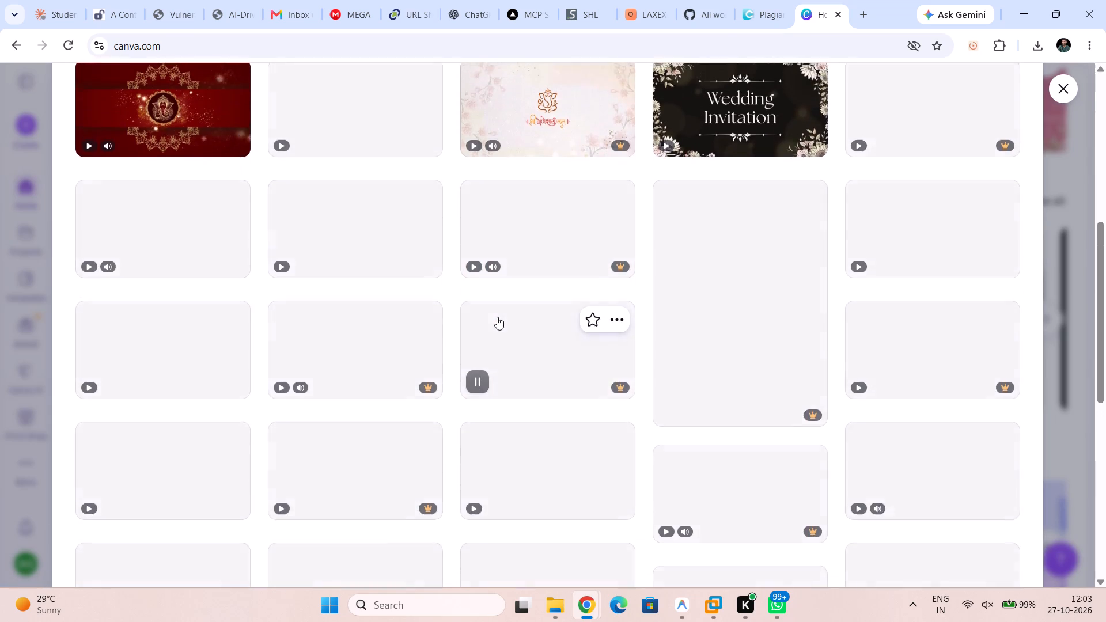
pyautogui.scroll(3, 497, 317)
pyautogui.click(704, 329)
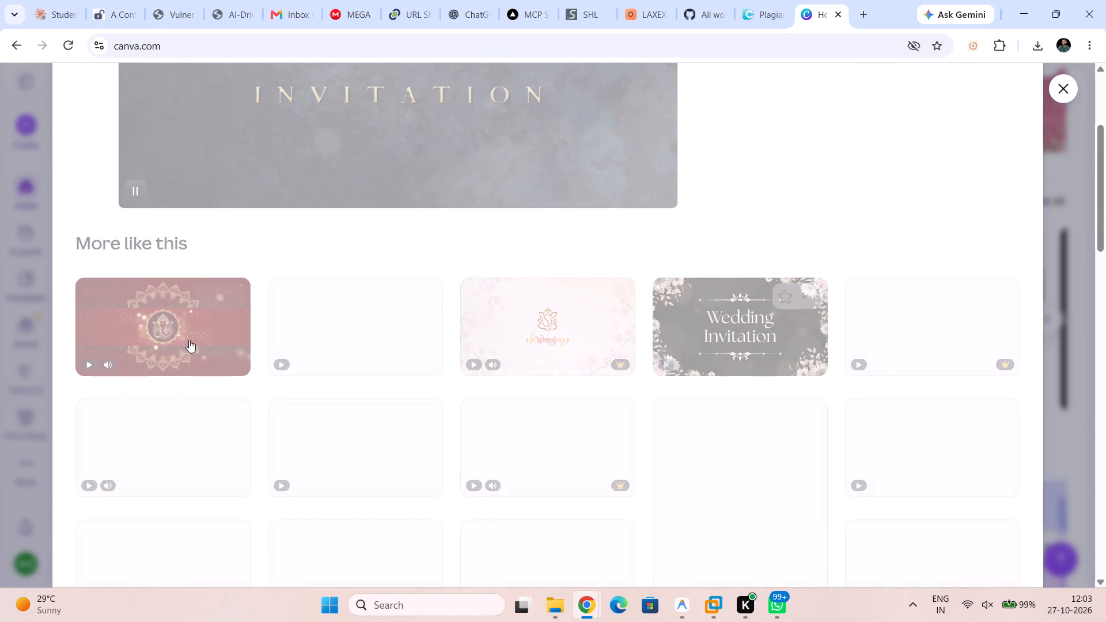
pyautogui.tripleClick(189, 340)
pyautogui.click(189, 340)
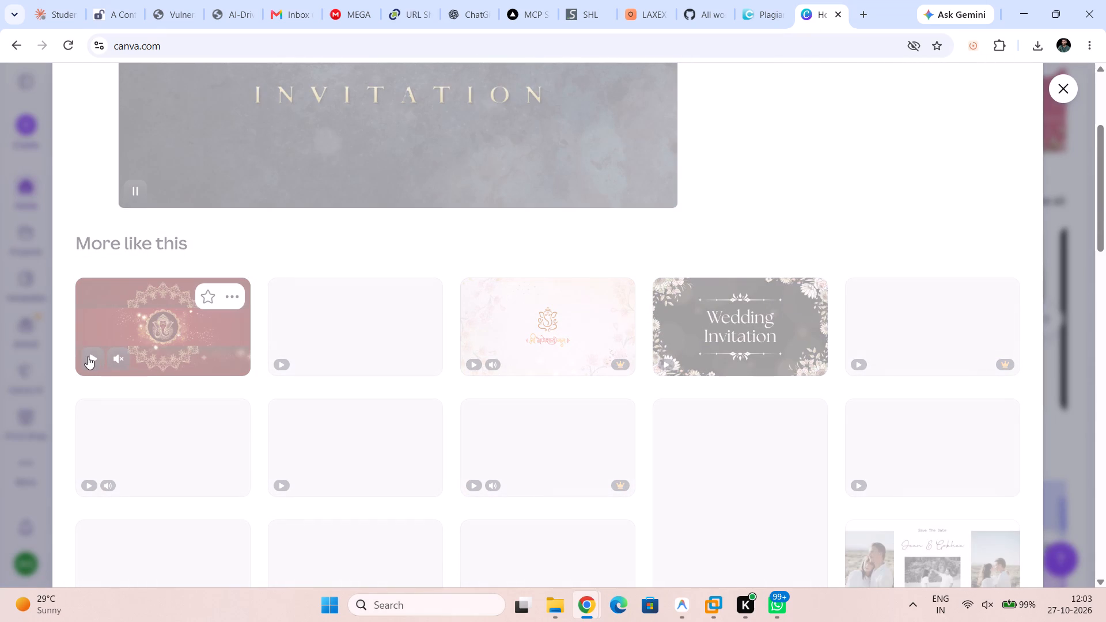
pyautogui.click(88, 356)
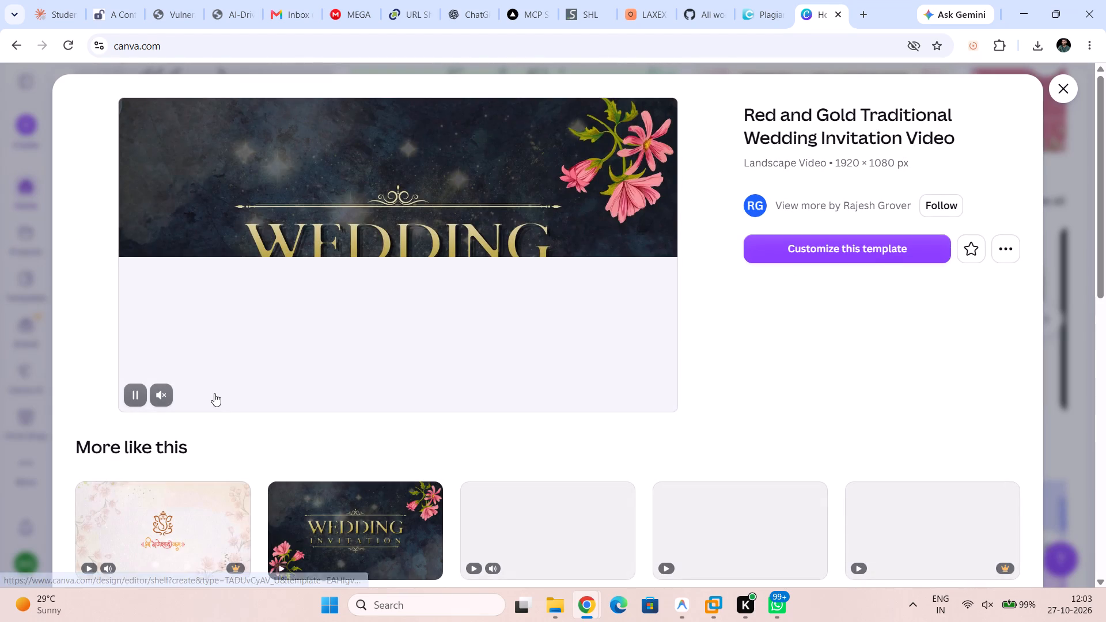
# Browse the similar designs and preview the purple and gold "Welcome to the Wedding Invitation" mobile video with the illustrated couple.
pyautogui.scroll(-1, 185, 473)
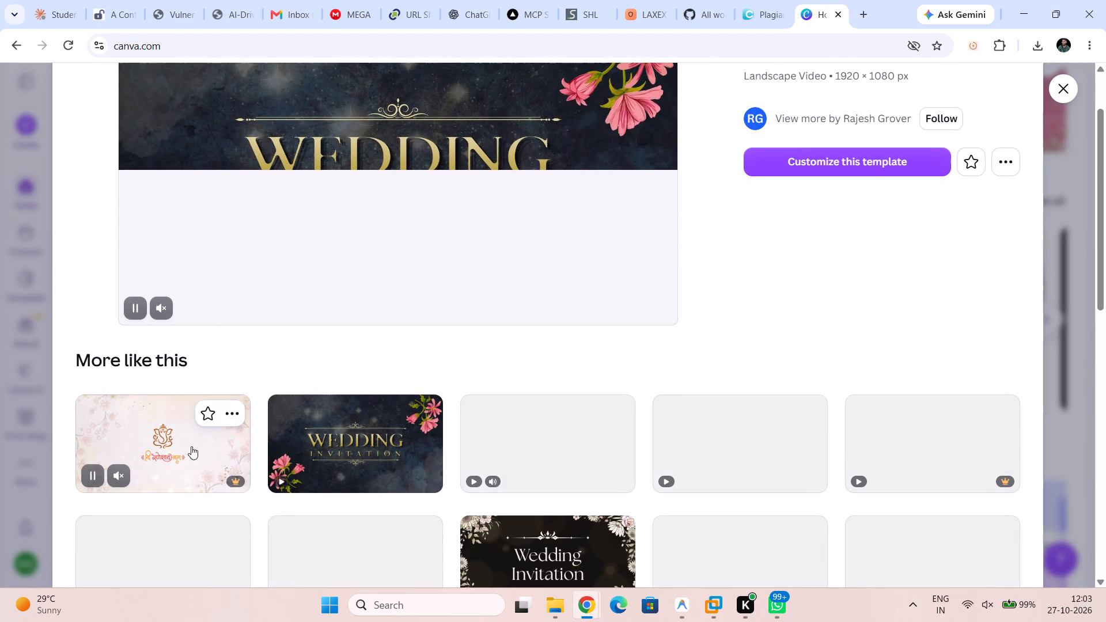
pyautogui.scroll(-2, 397, 514)
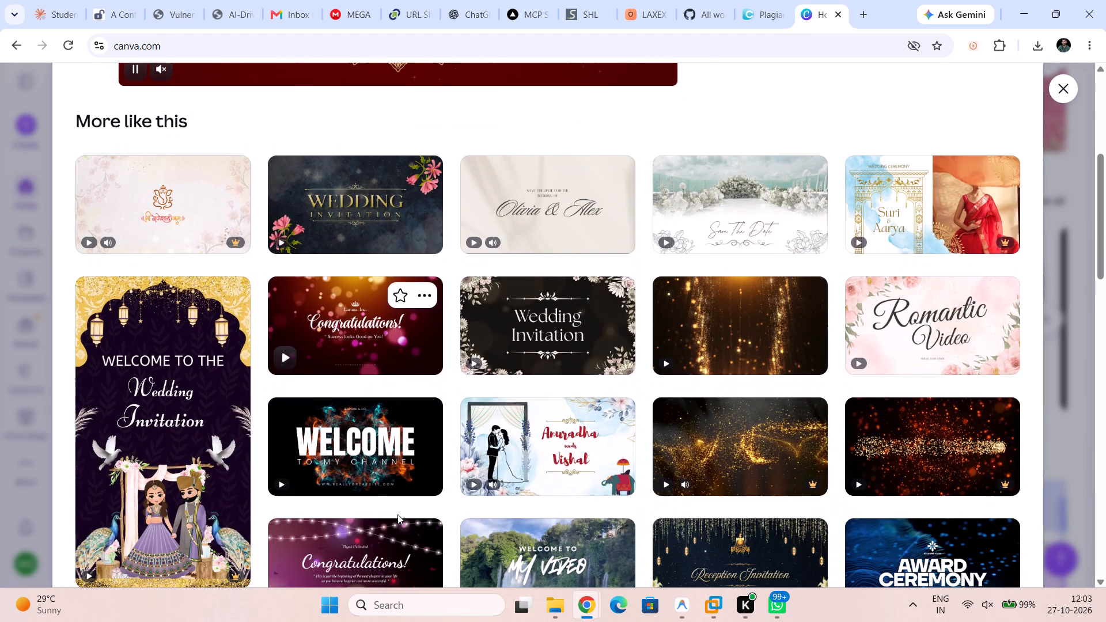
pyautogui.scroll(-1, 308, 217)
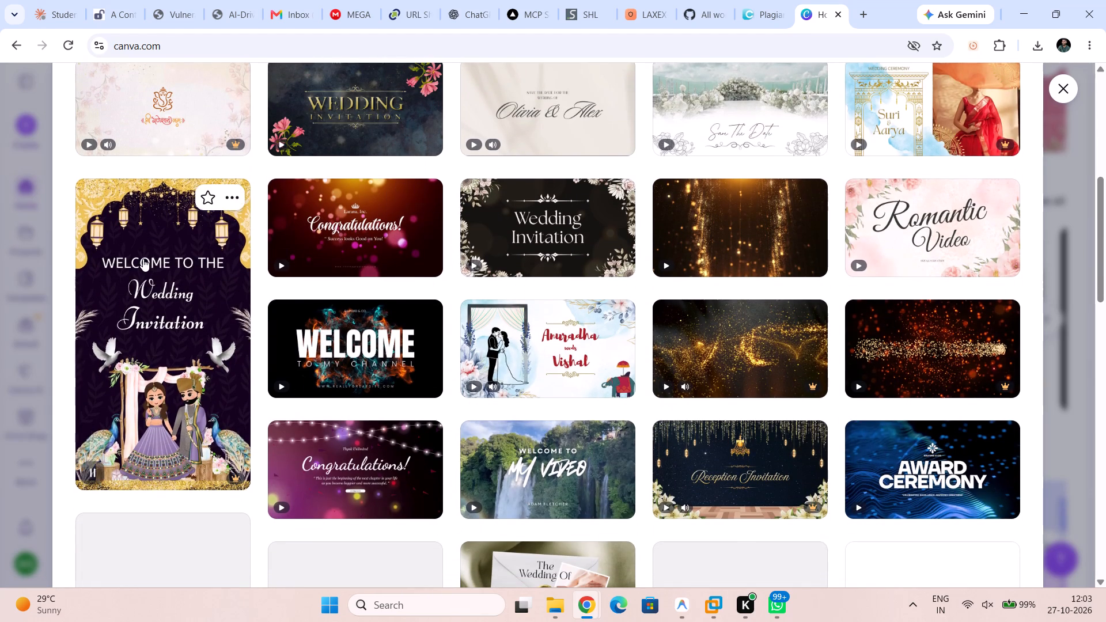
pyautogui.click(143, 259)
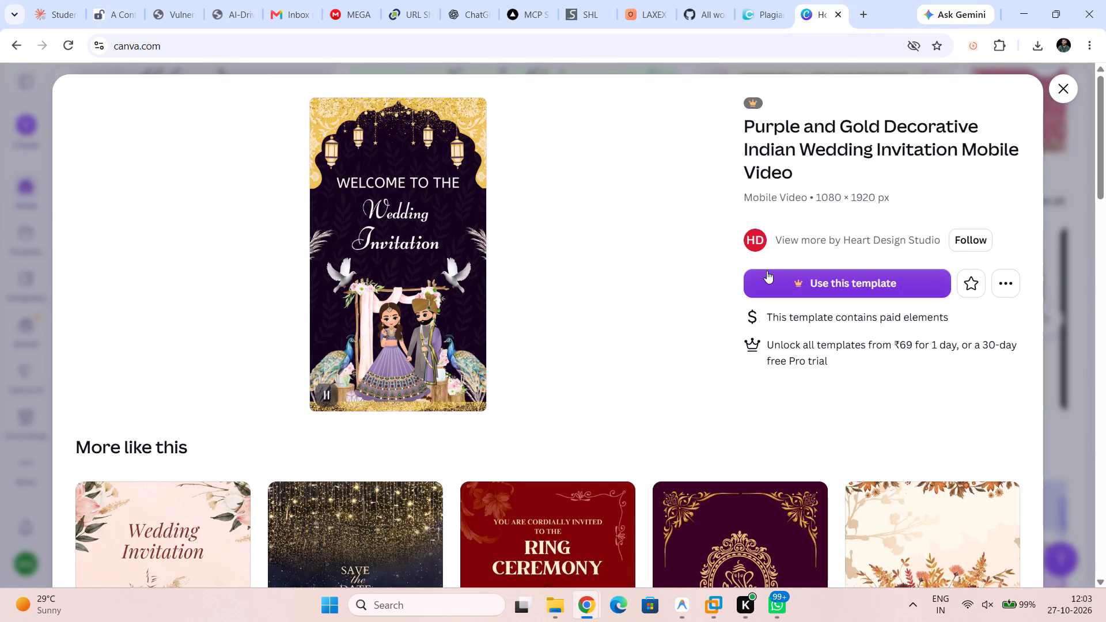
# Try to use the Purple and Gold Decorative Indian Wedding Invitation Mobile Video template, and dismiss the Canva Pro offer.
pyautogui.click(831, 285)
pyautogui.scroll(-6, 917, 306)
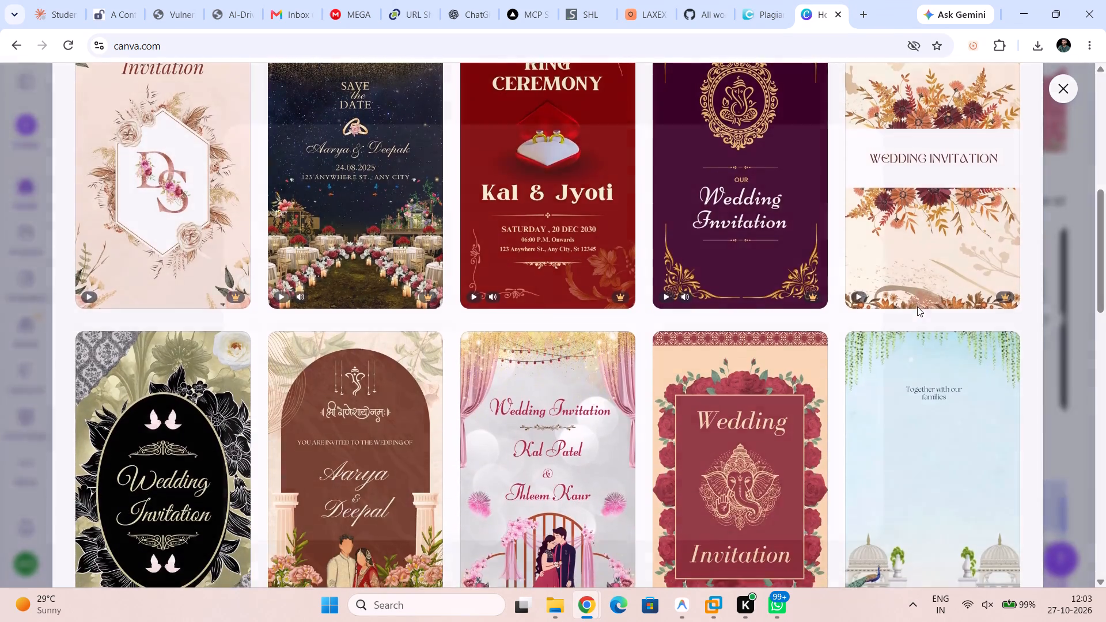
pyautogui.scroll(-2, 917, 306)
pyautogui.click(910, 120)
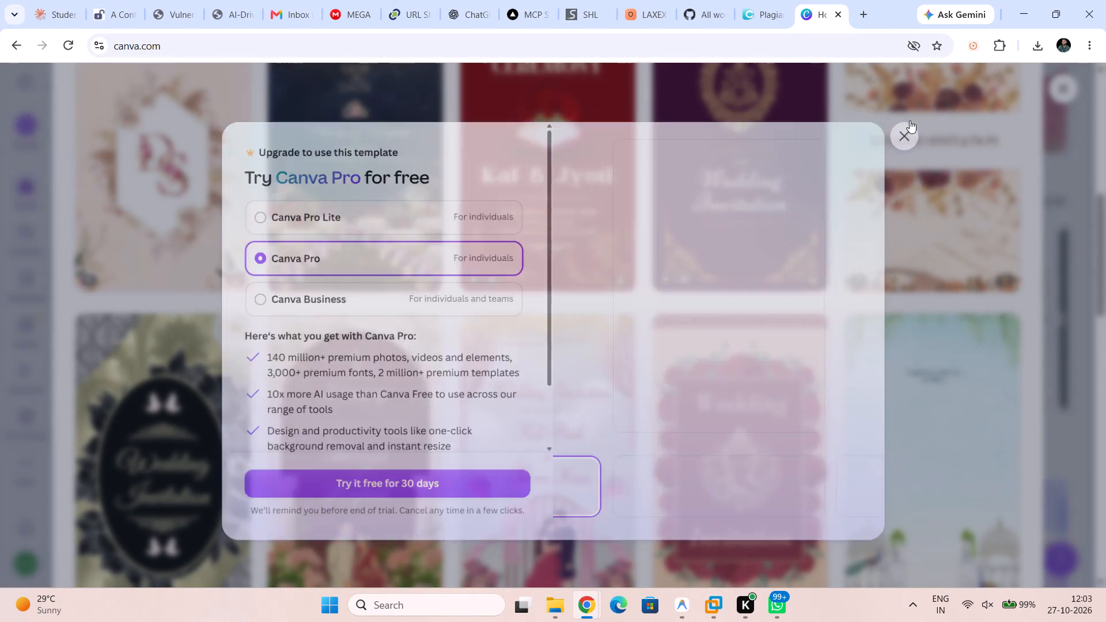
# Examine the wedding invitation mobile videos in the More like this designs, down to the end of the list, for a suitable template.
pyautogui.scroll(-2, 631, 295)
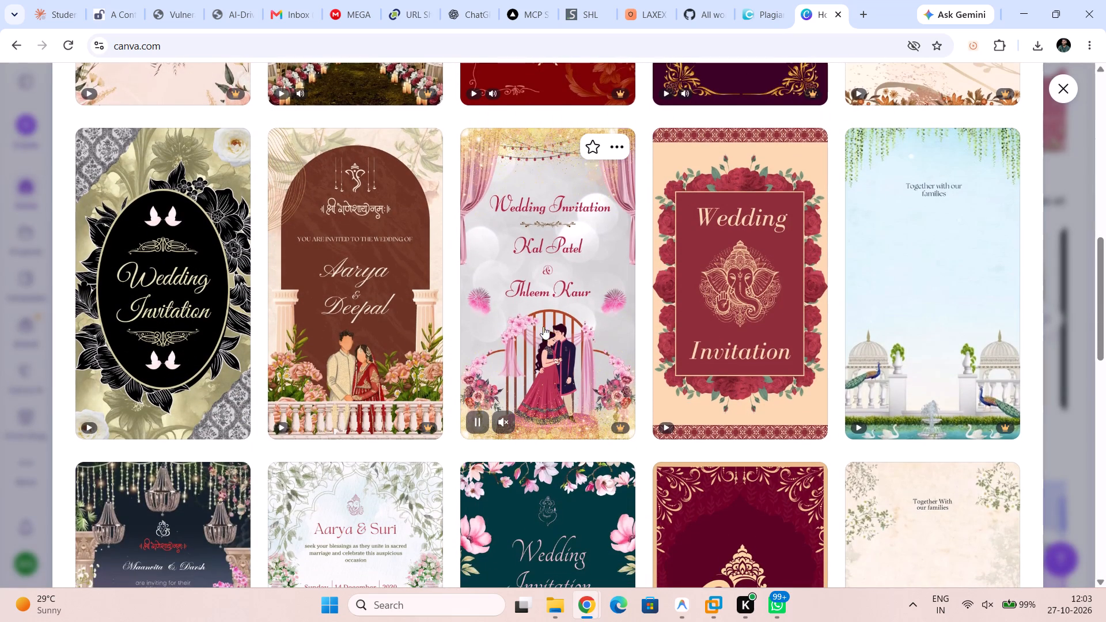
pyautogui.scroll(1, 230, 363)
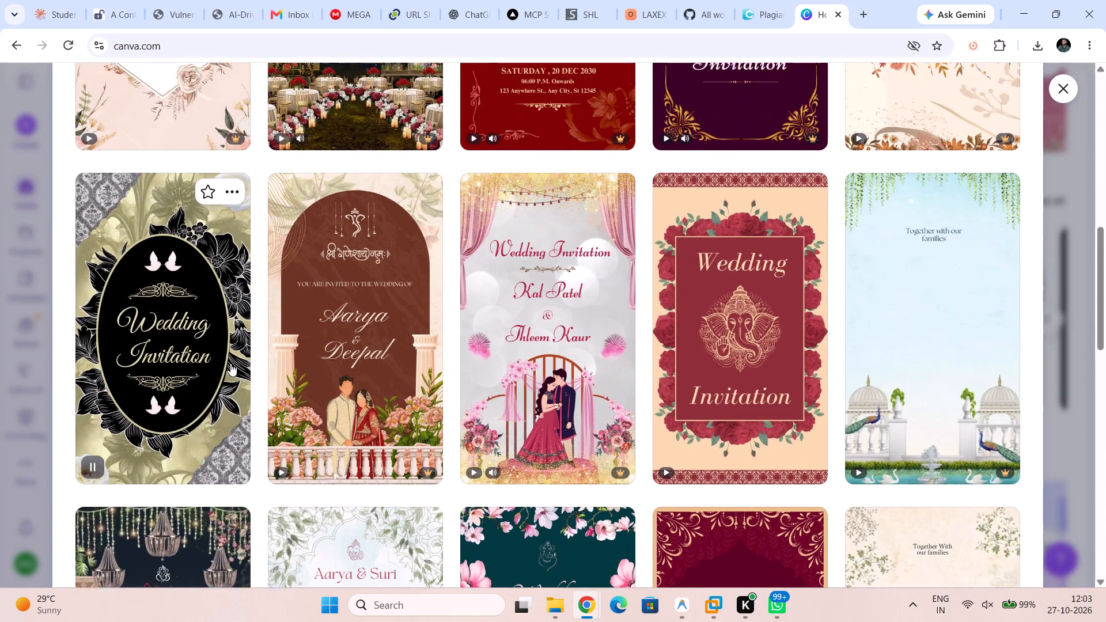
pyautogui.scroll(1, 230, 363)
pyautogui.scroll(-2, 230, 363)
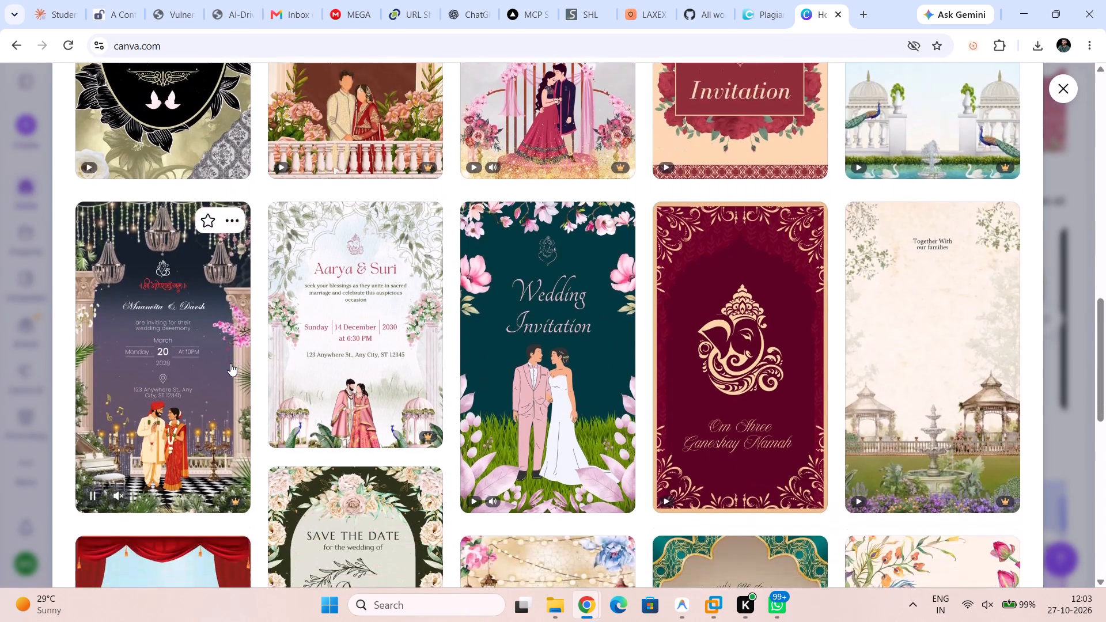
pyautogui.scroll(-1, 230, 363)
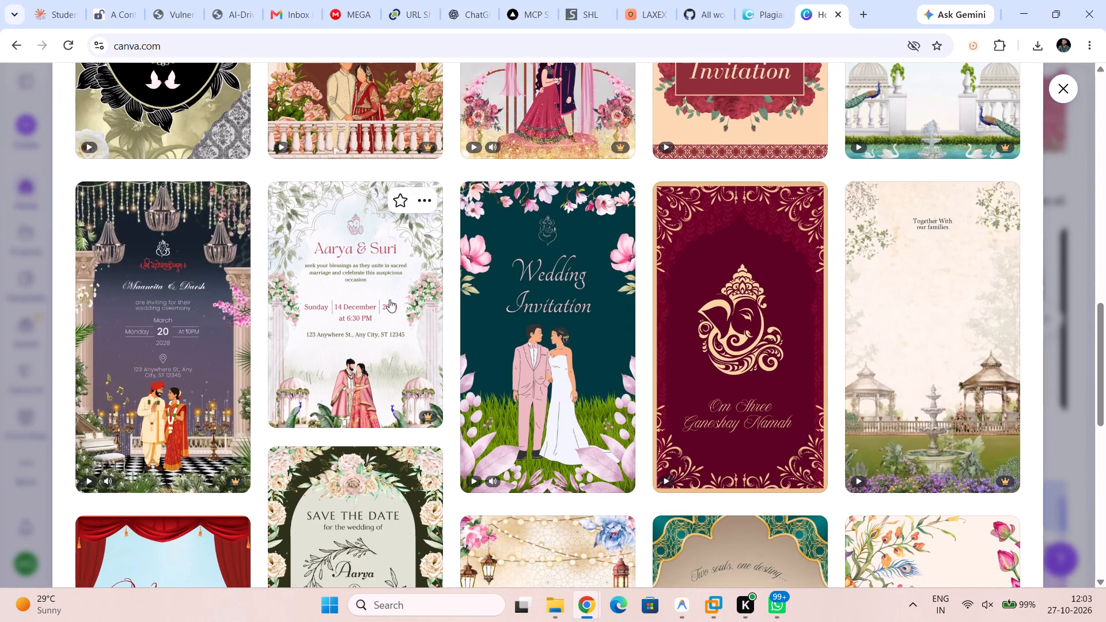
pyautogui.scroll(-4, 645, 347)
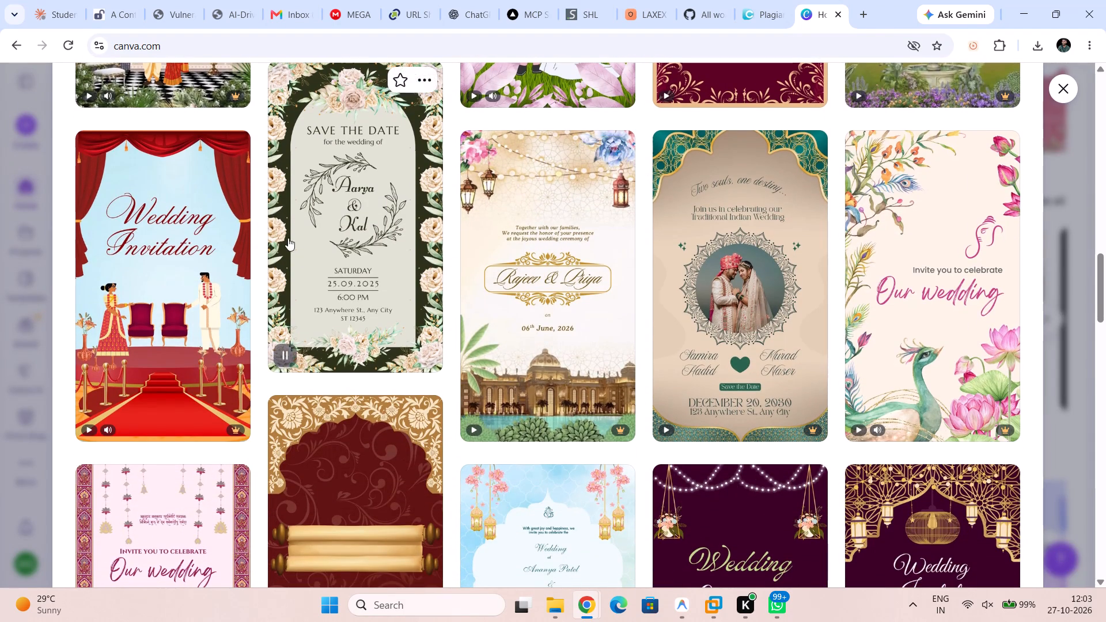
pyautogui.scroll(-2, 361, 386)
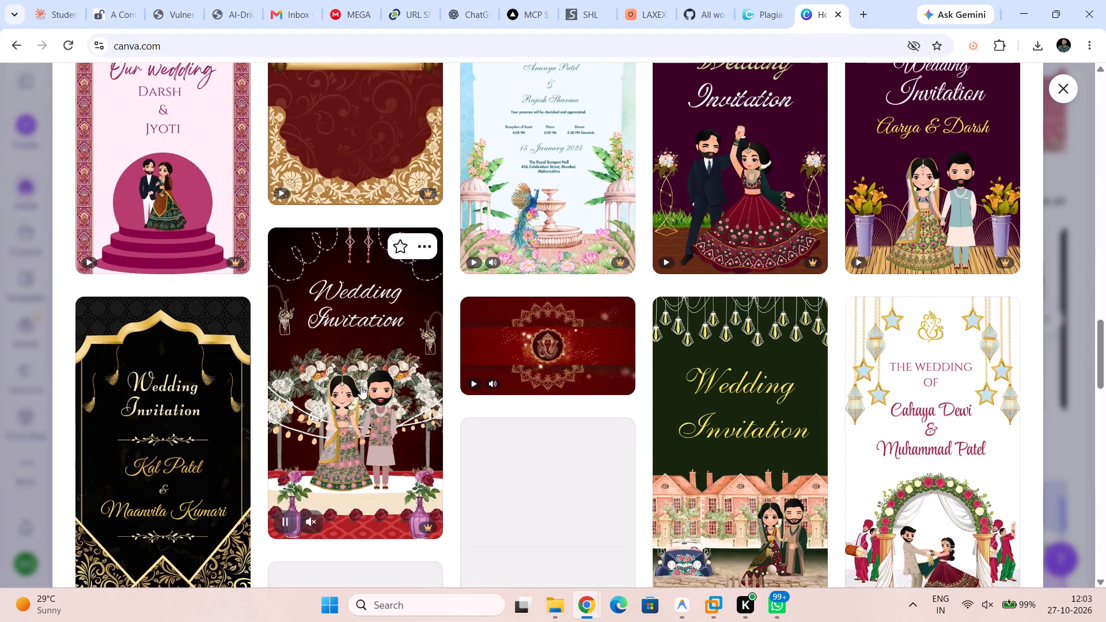
pyautogui.scroll(-2, 467, 263)
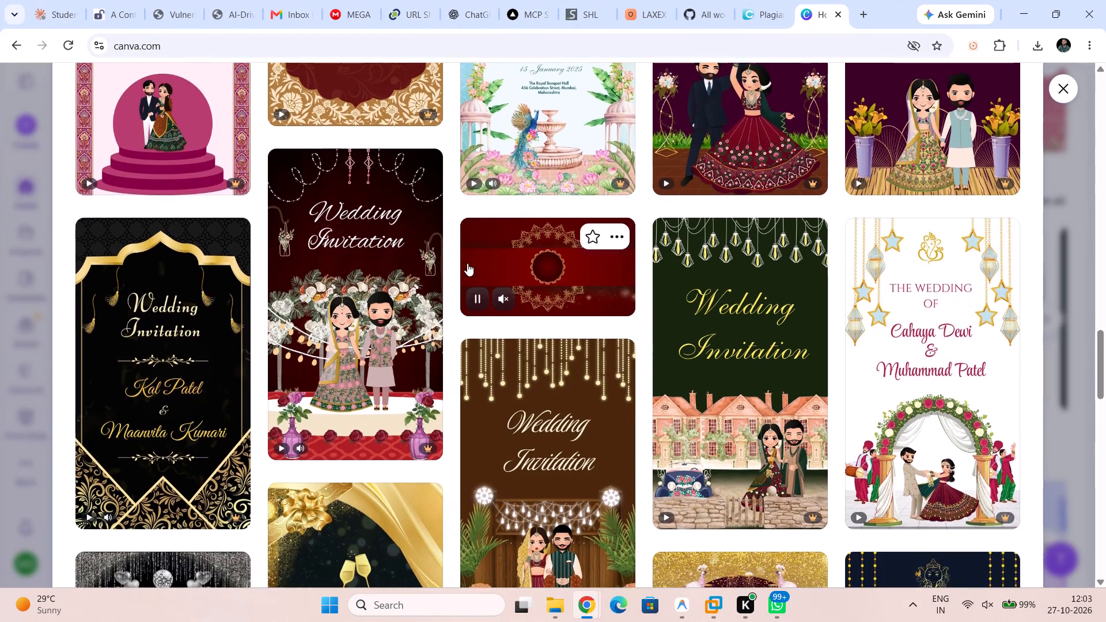
pyautogui.scroll(-1, 467, 263)
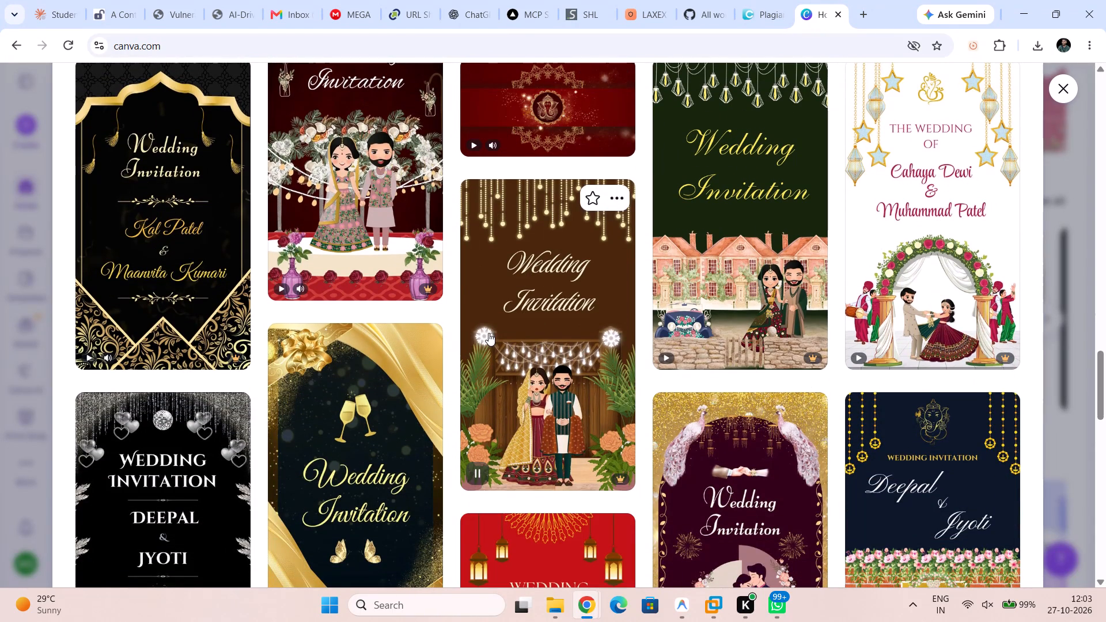
pyautogui.scroll(-3, 488, 333)
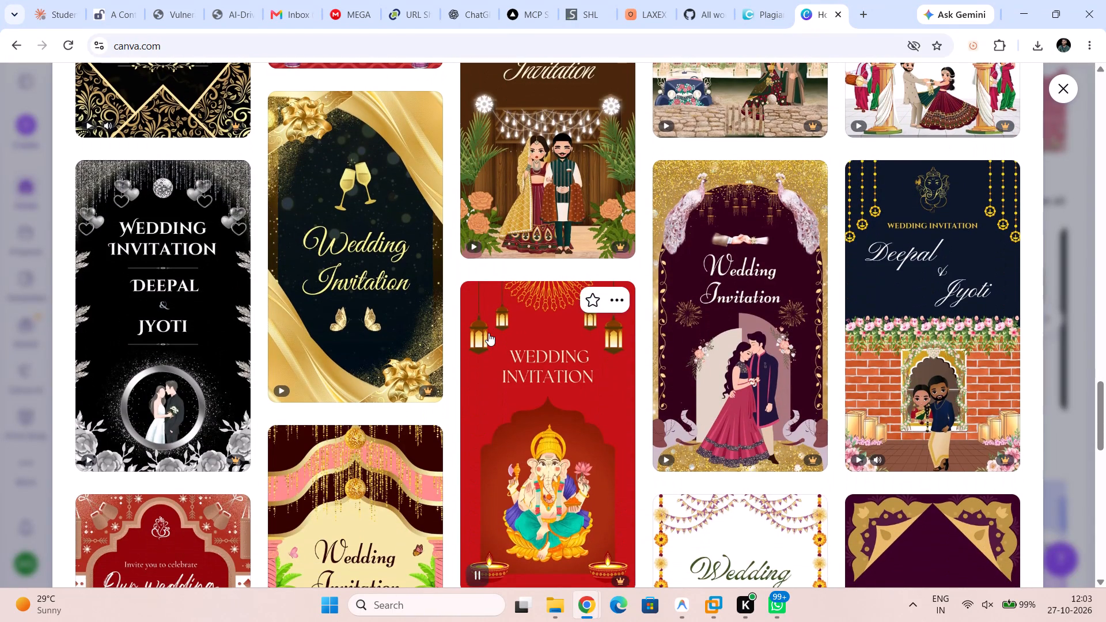
pyautogui.scroll(-1, 323, 320)
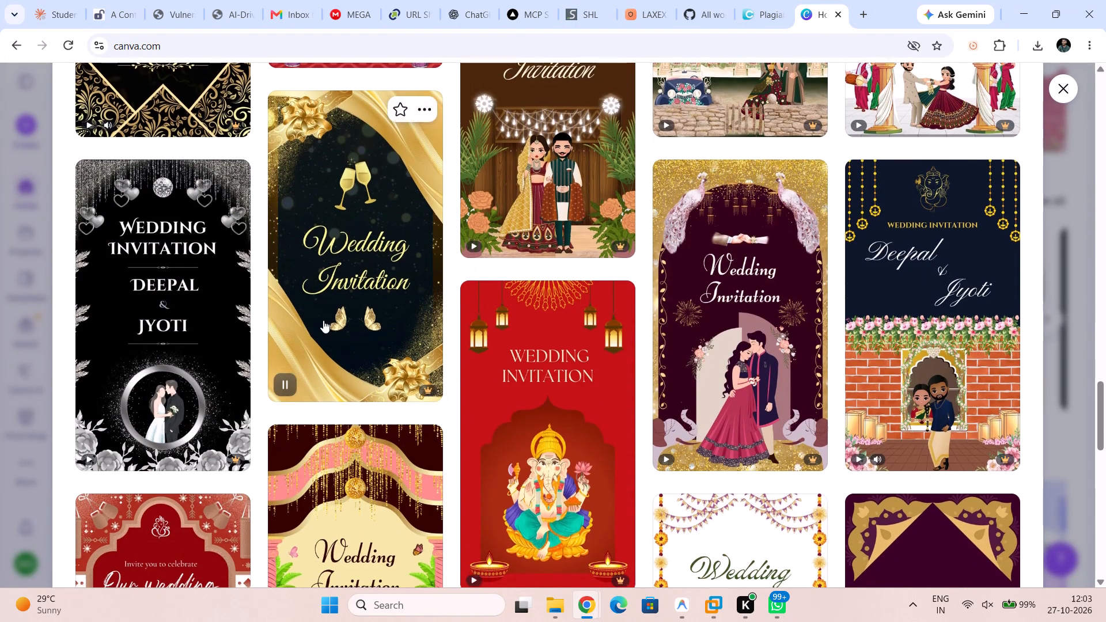
pyautogui.scroll(-4, 323, 320)
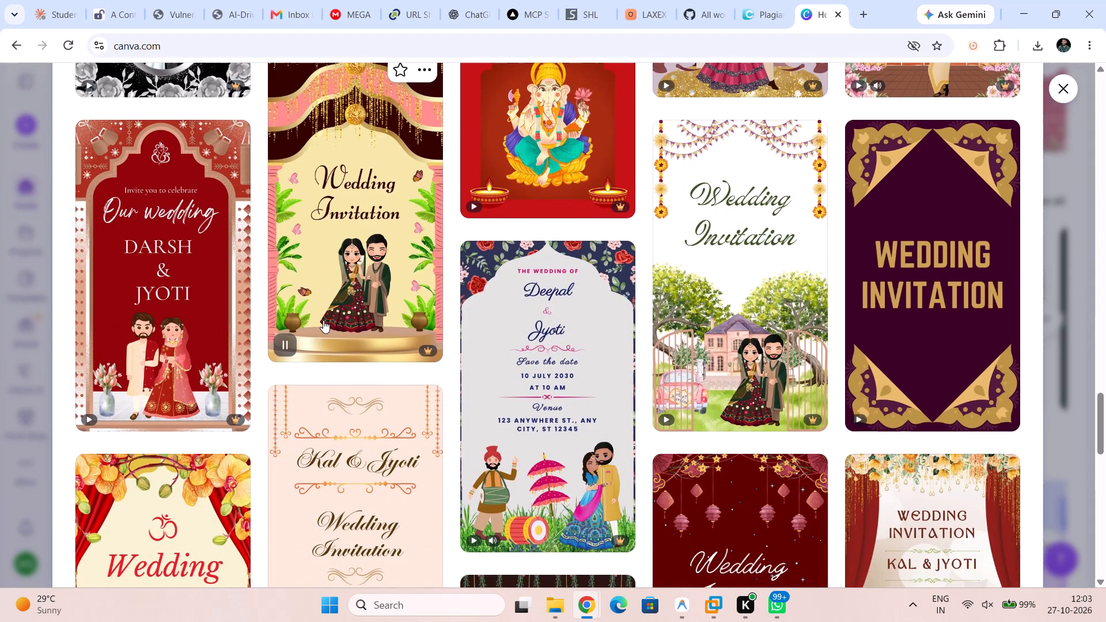
pyautogui.scroll(-4, 323, 320)
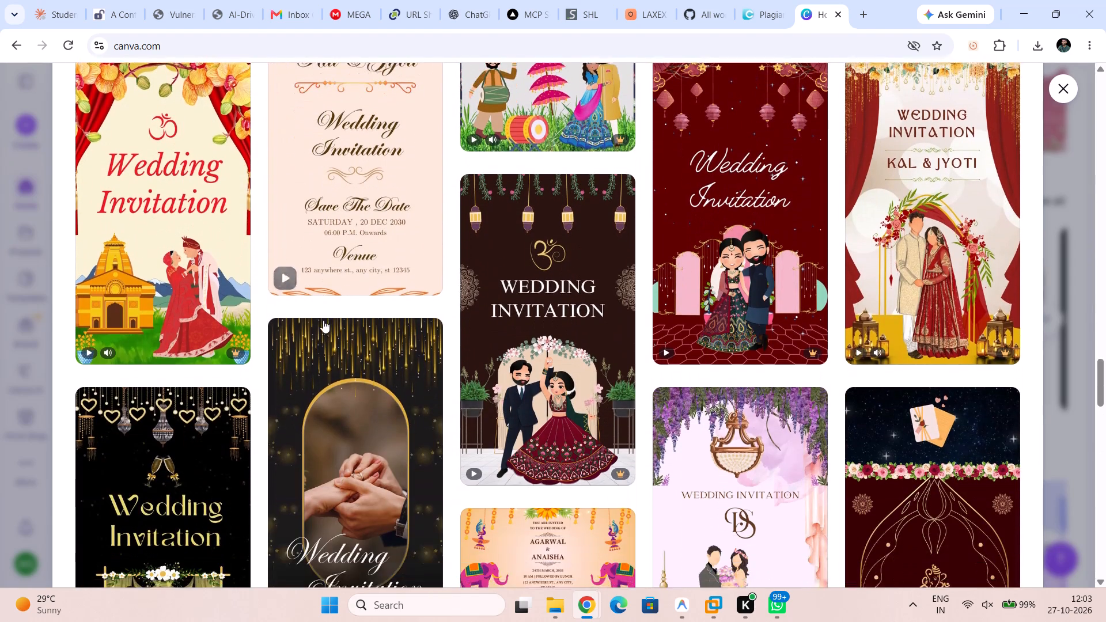
pyautogui.scroll(-4, 323, 320)
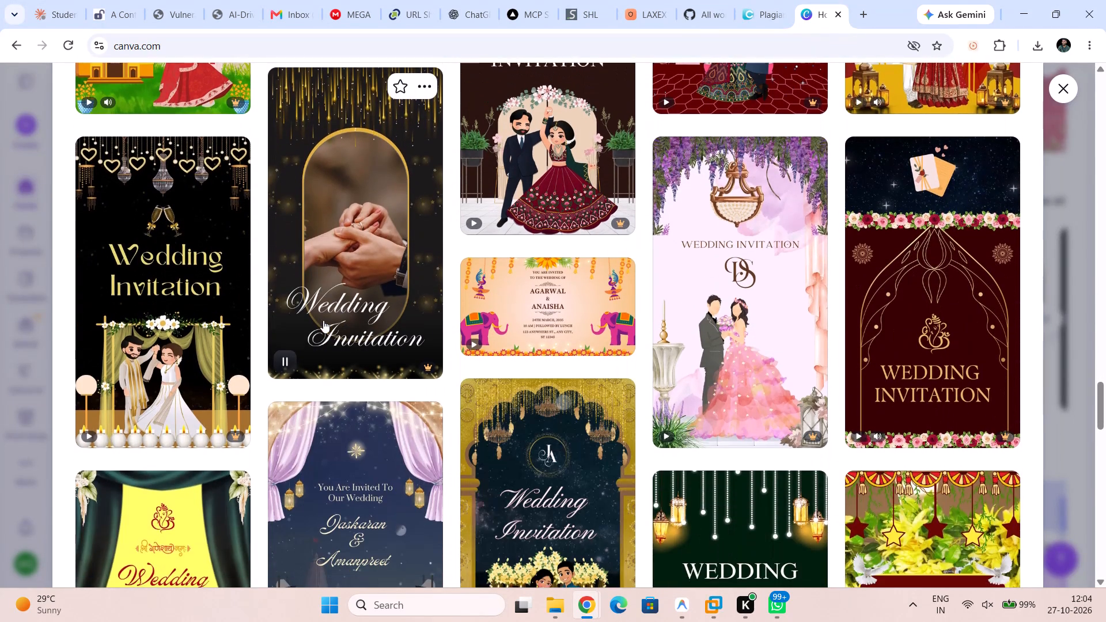
pyautogui.scroll(-1, 323, 320)
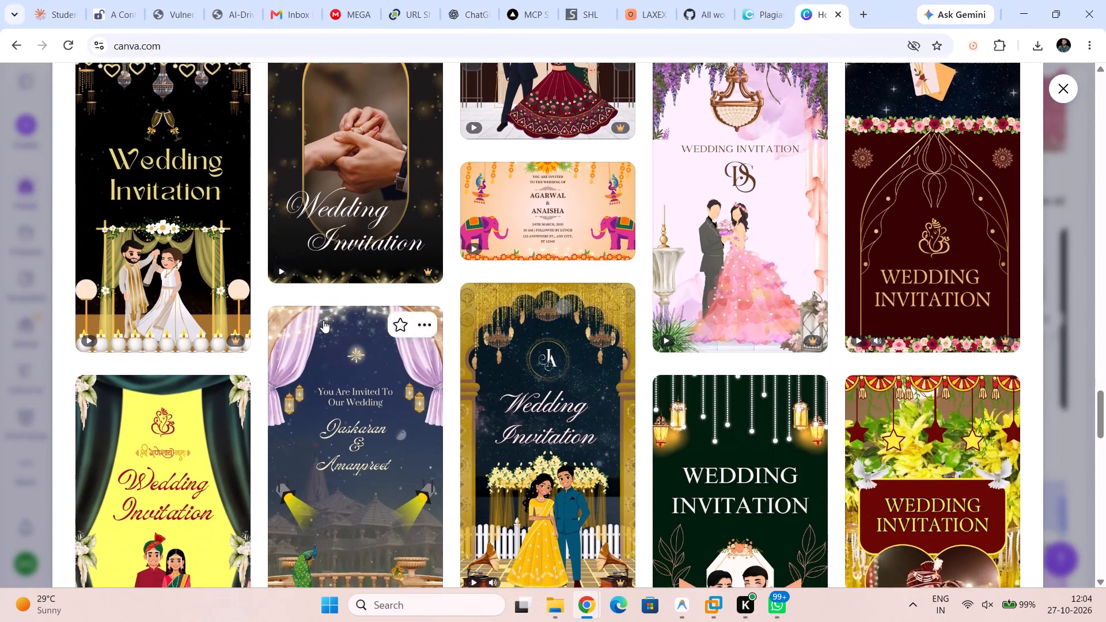
pyautogui.scroll(-3, 323, 320)
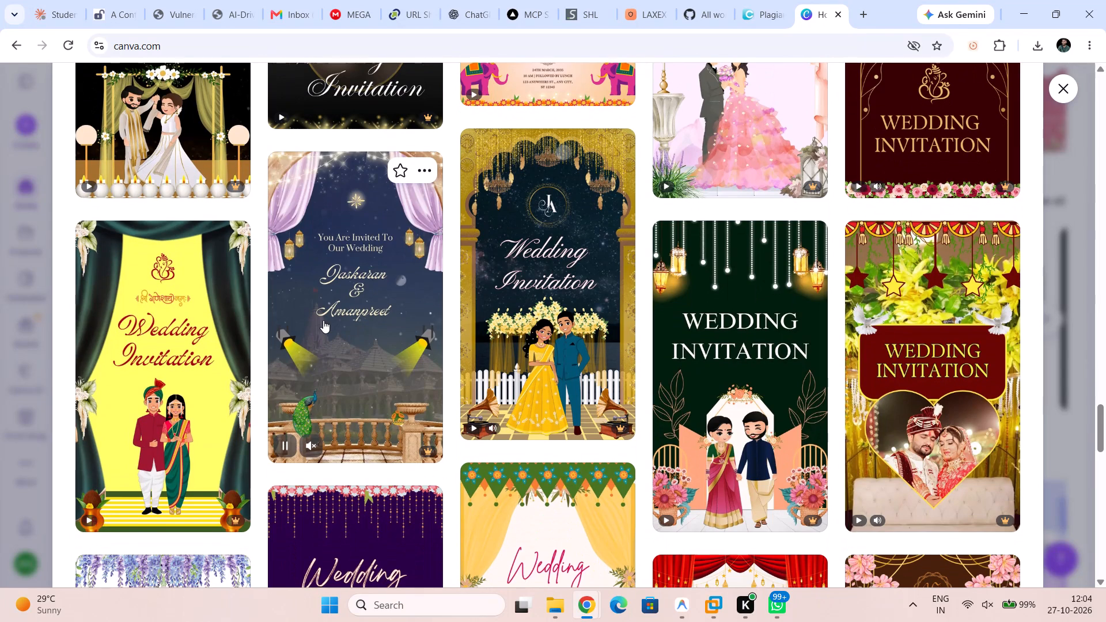
pyautogui.scroll(-5, 323, 320)
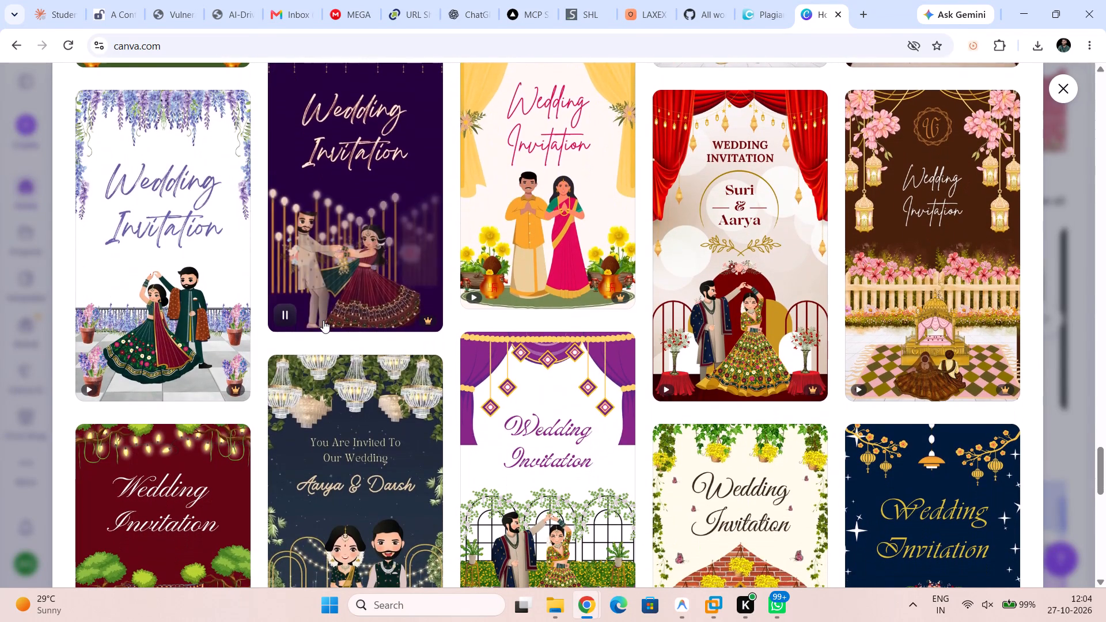
pyautogui.scroll(-3, 323, 320)
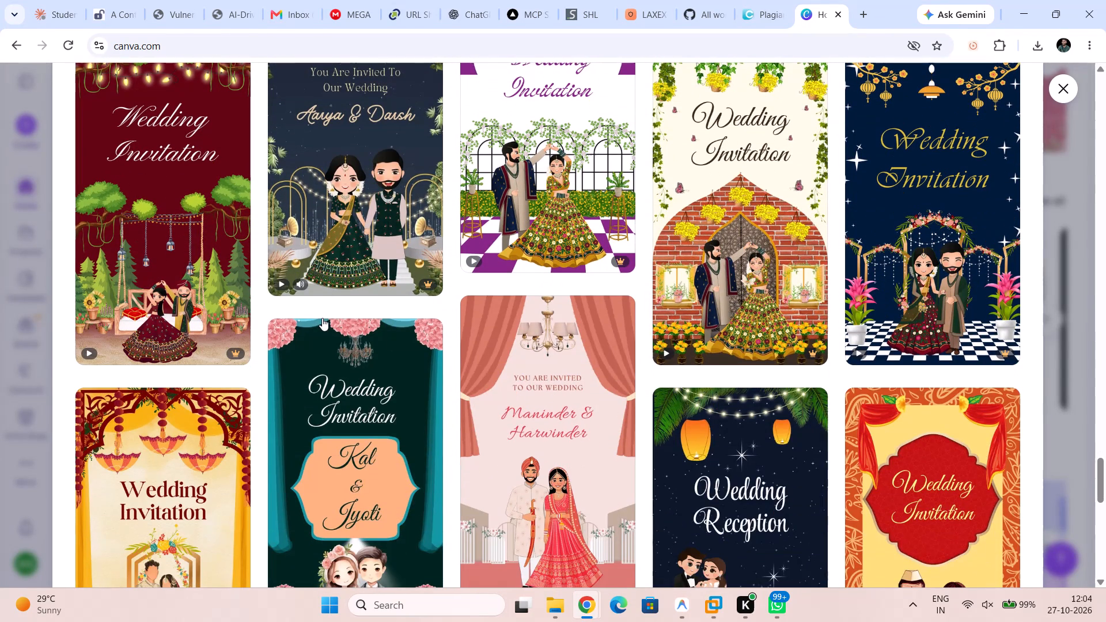
pyautogui.scroll(-2, 315, 302)
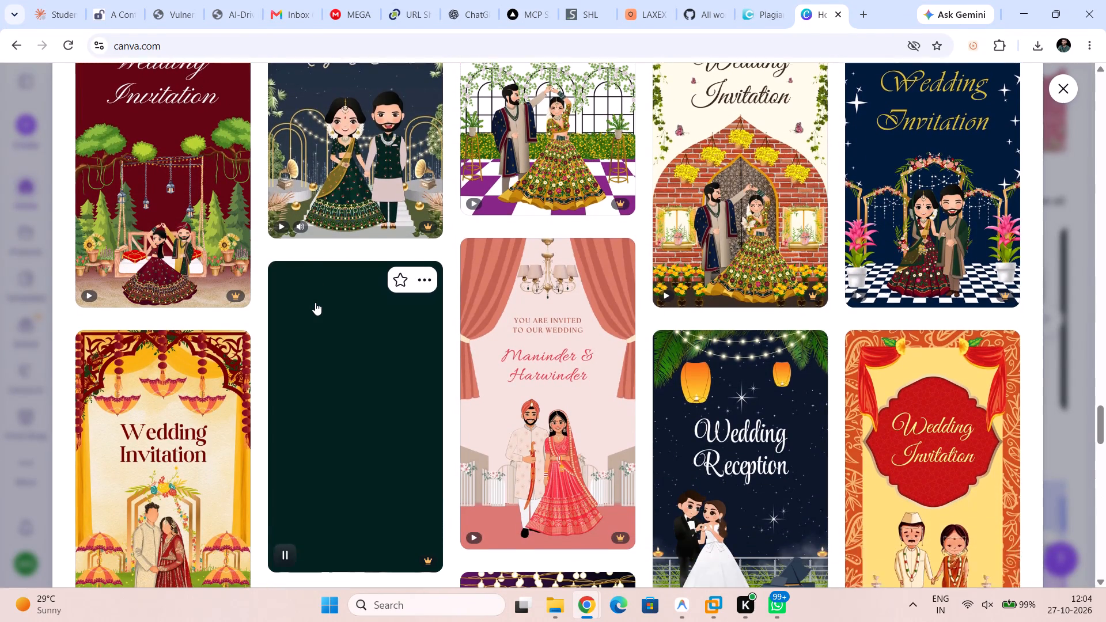
pyautogui.scroll(-3, 315, 302)
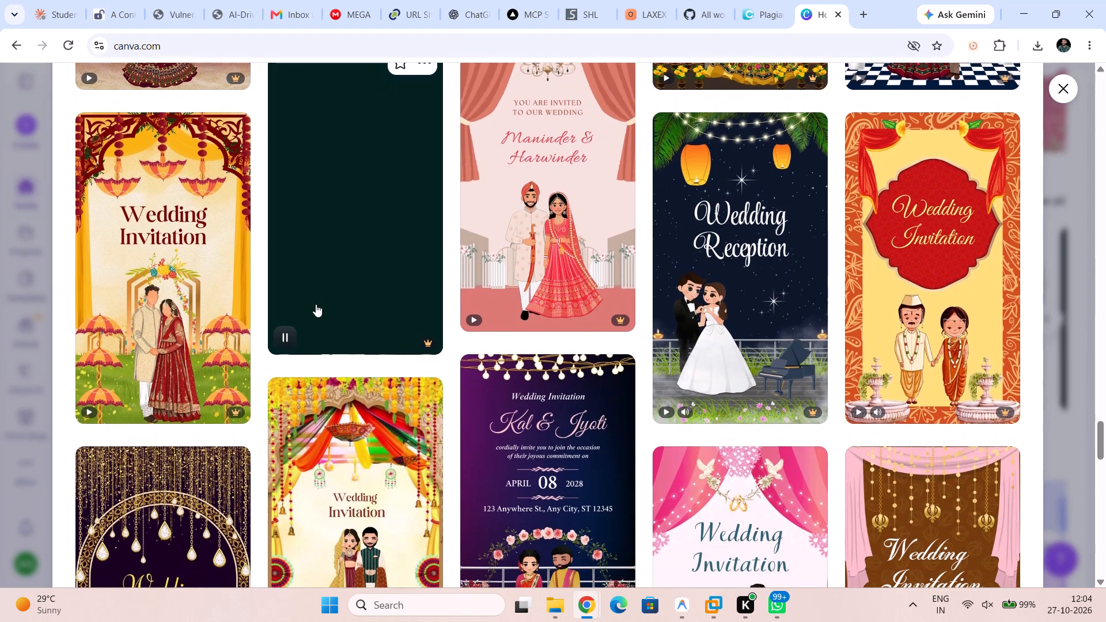
pyautogui.scroll(-3, 316, 304)
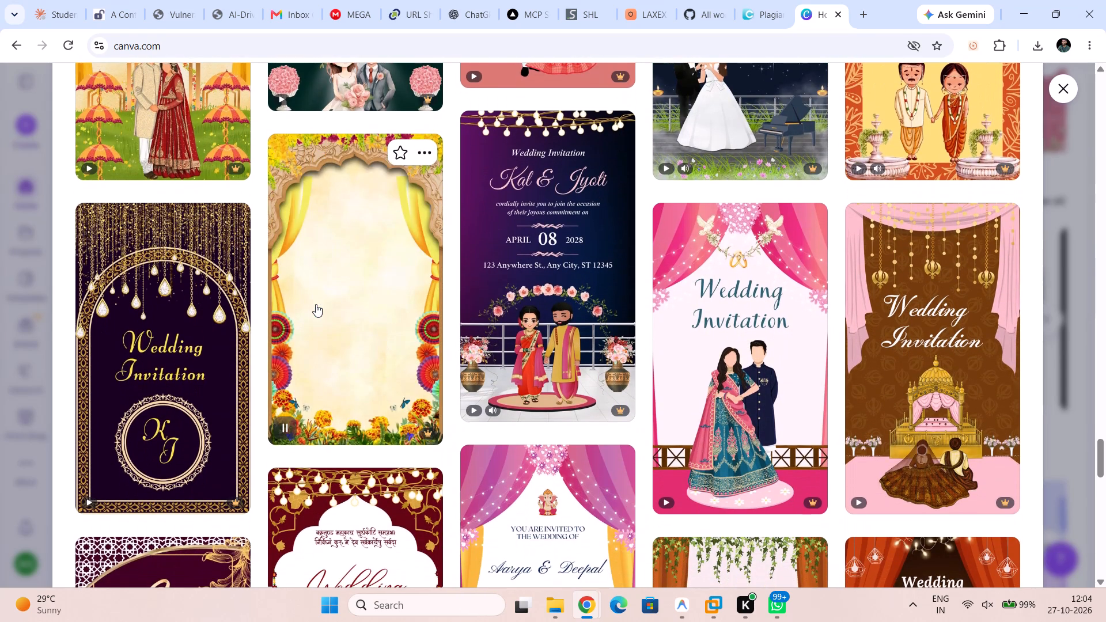
pyautogui.scroll(-5, 713, 414)
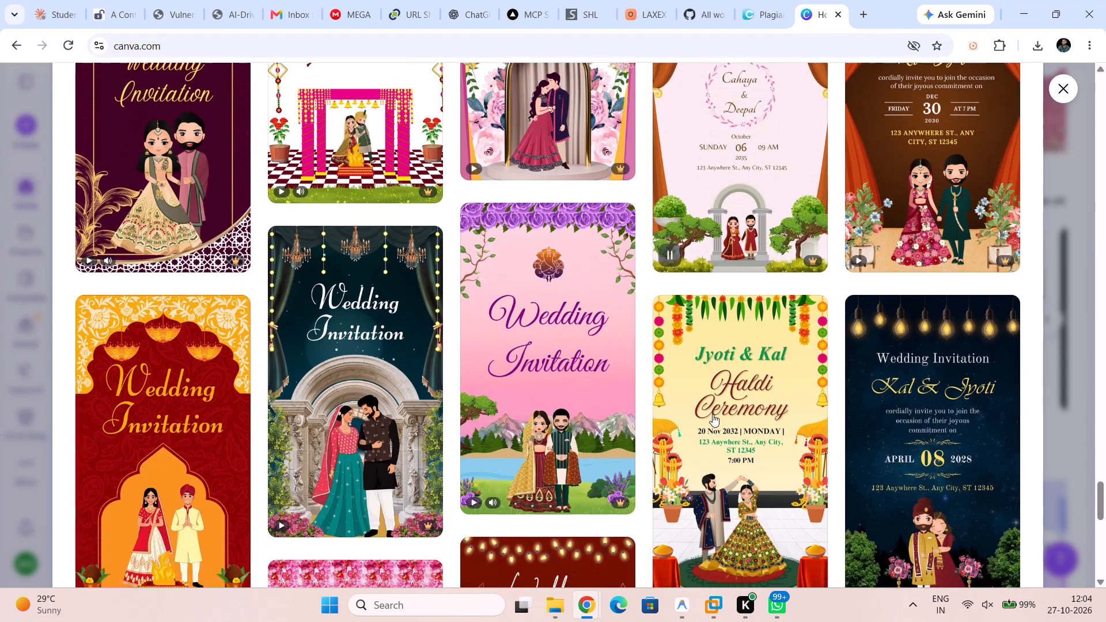
pyautogui.scroll(1, 713, 414)
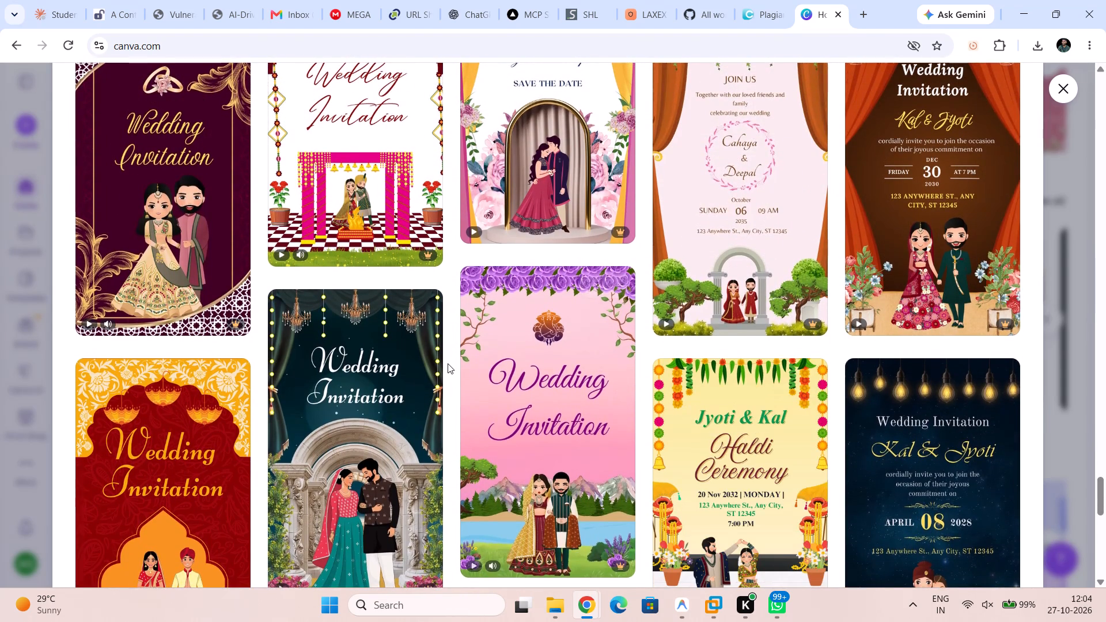
pyautogui.scroll(-4, 448, 363)
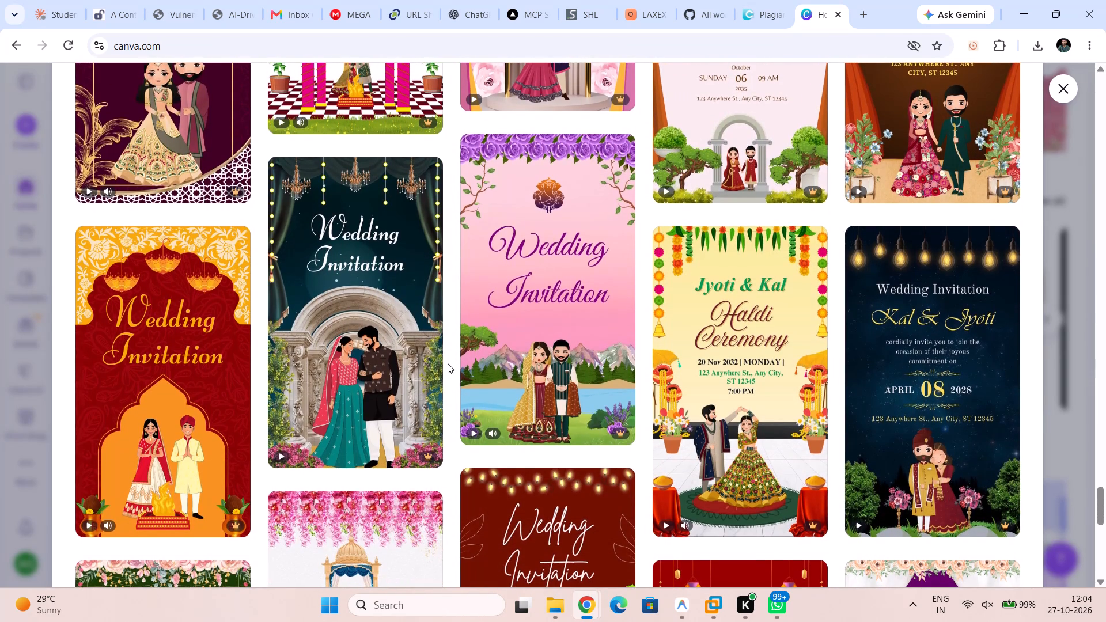
pyautogui.scroll(-1, 448, 363)
pyautogui.scroll(-2, 370, 417)
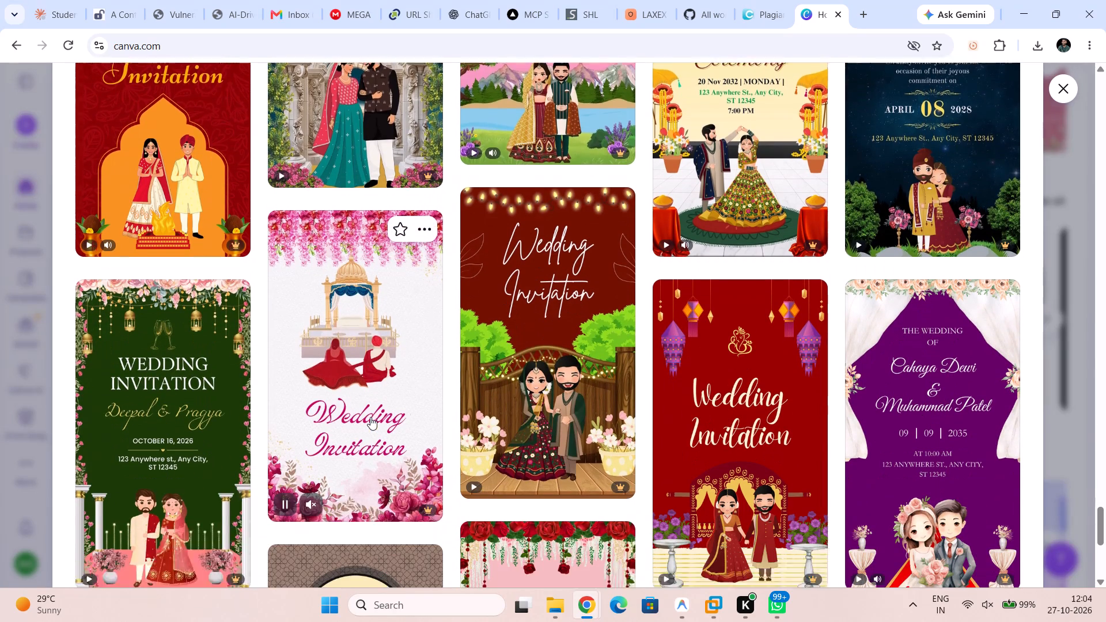
pyautogui.scroll(-1, 370, 417)
pyautogui.scroll(-5, 377, 502)
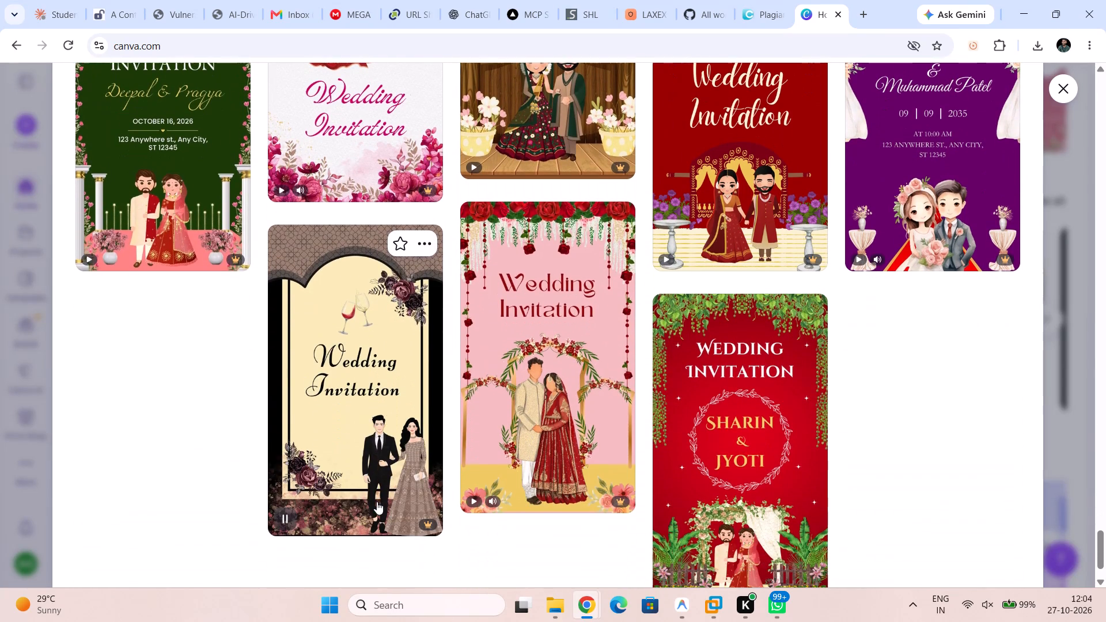
pyautogui.scroll(-1, 377, 502)
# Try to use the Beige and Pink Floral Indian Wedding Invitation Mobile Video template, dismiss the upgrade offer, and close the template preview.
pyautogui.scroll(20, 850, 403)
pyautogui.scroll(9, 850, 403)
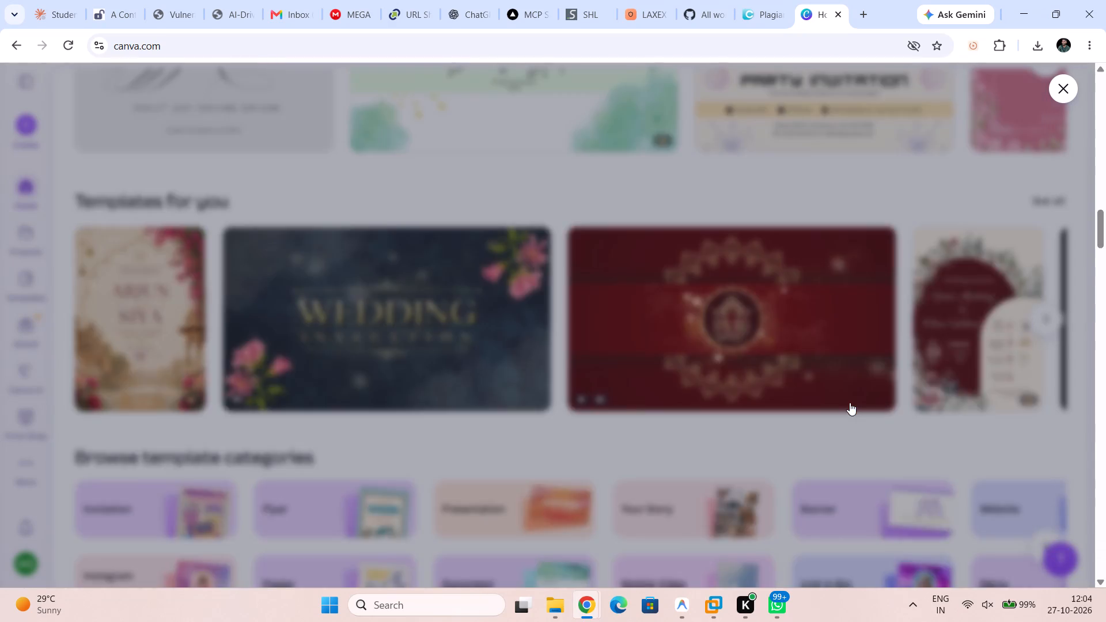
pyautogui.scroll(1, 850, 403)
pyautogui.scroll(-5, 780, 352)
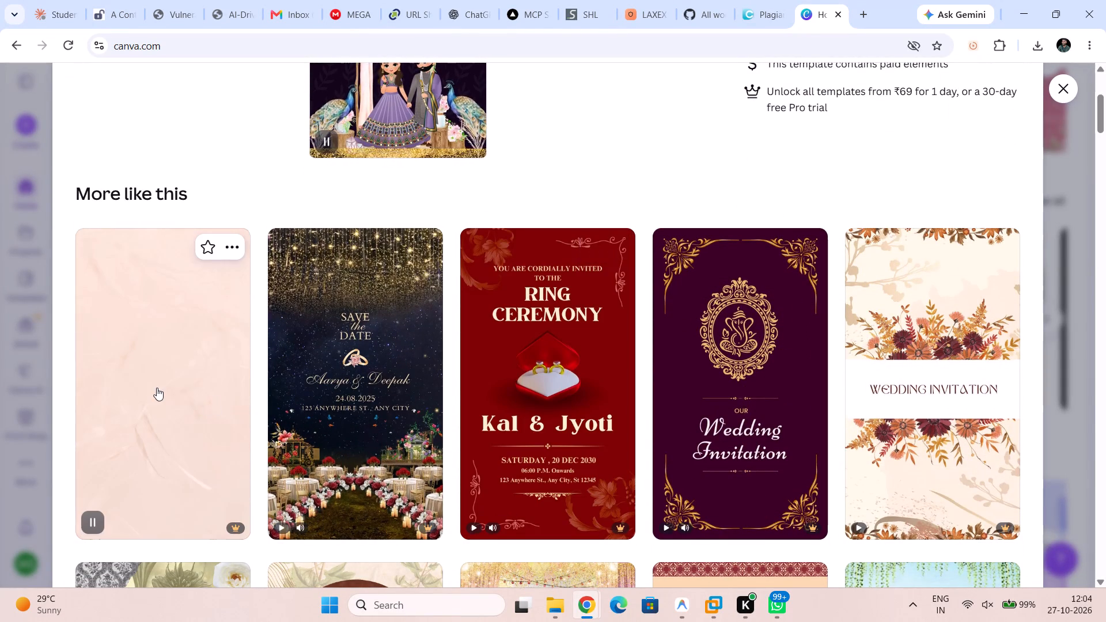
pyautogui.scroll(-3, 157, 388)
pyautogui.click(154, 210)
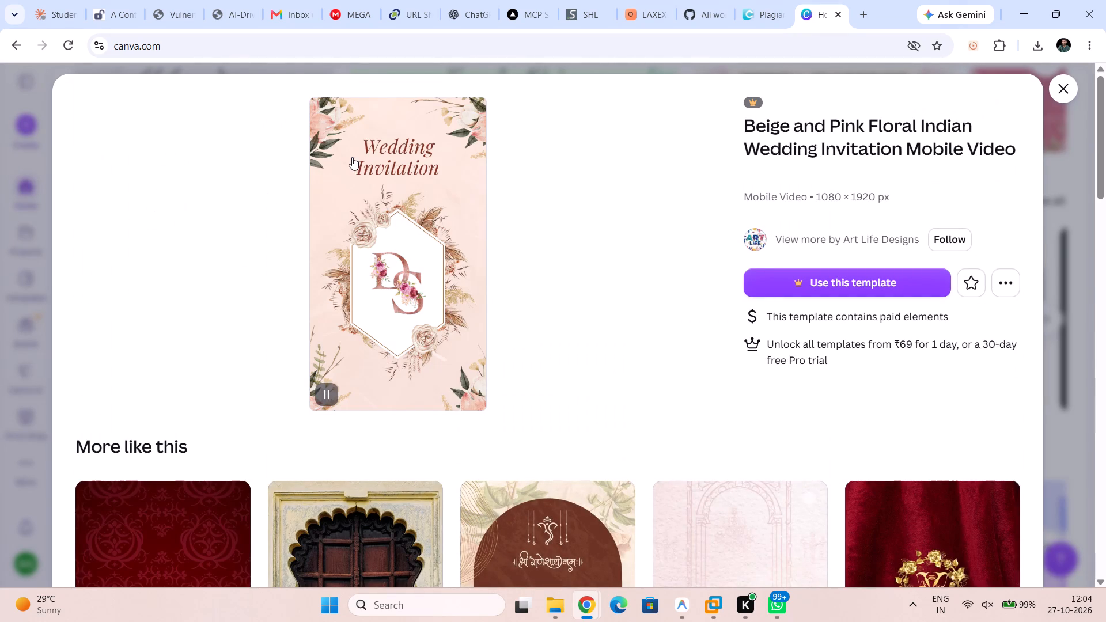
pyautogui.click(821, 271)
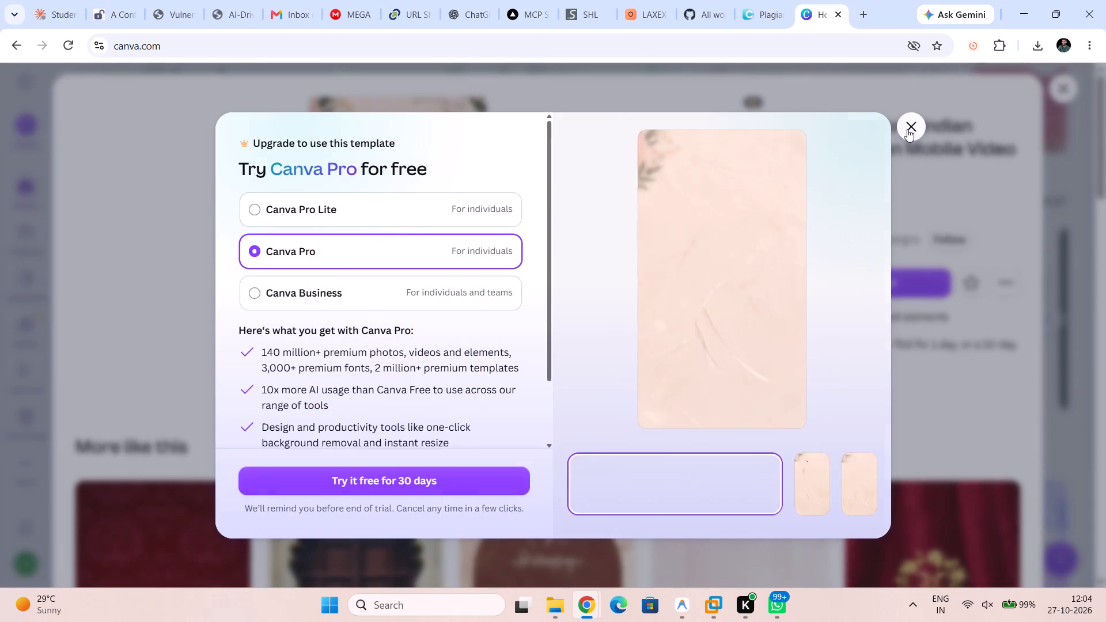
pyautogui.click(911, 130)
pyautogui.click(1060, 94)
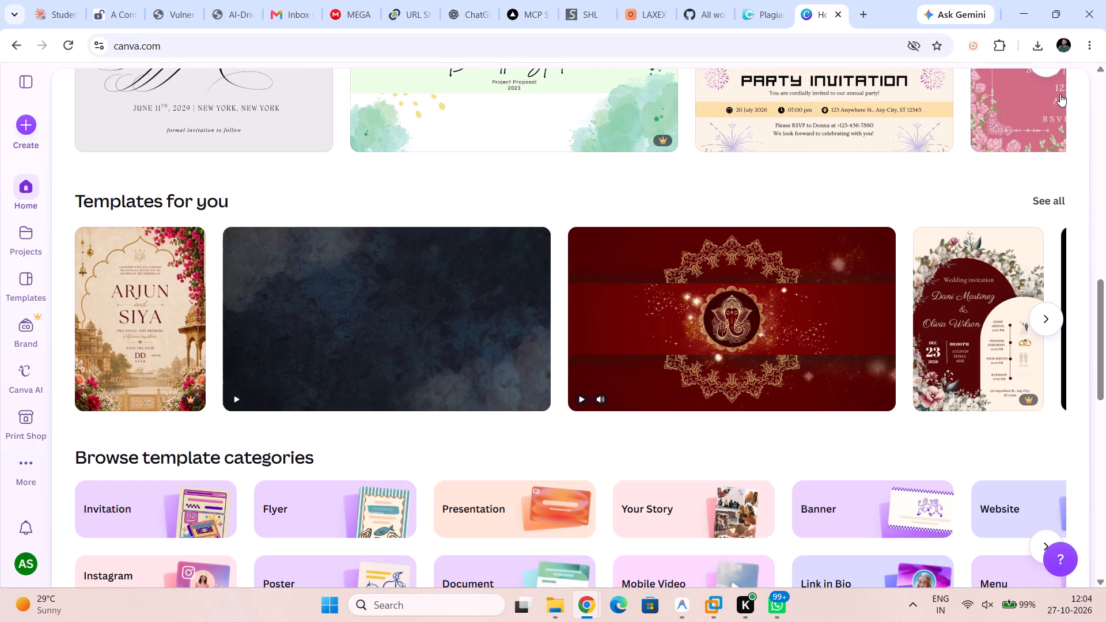
# From the Templates for you suggestions, open the Red and Gold Traditional Wedding Invitation Video template for customizing.
pyautogui.scroll(-2, 452, 416)
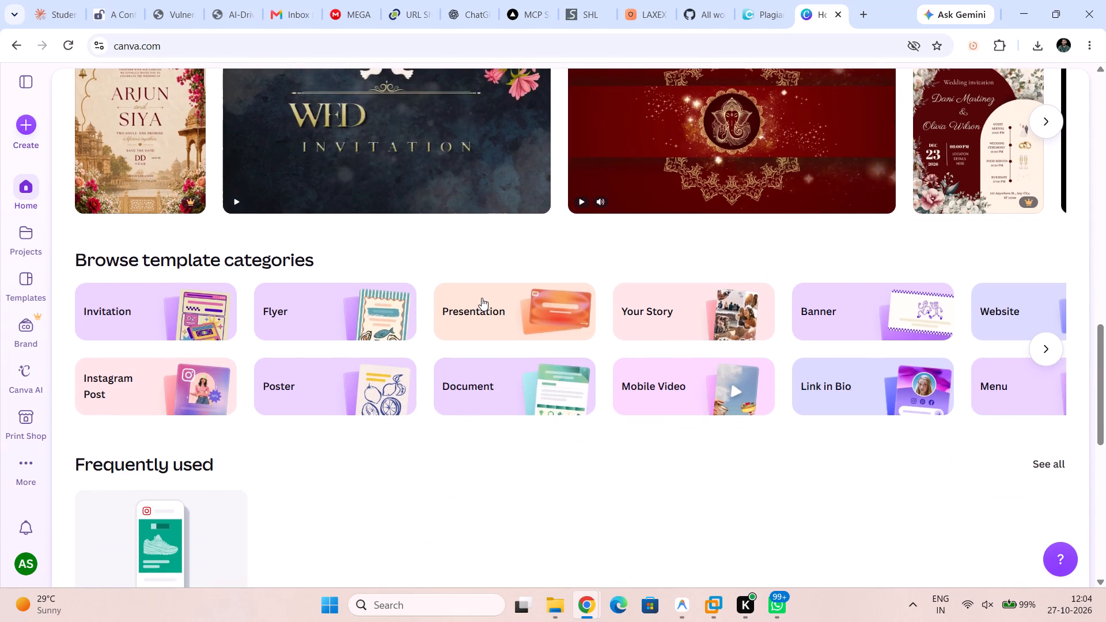
pyautogui.scroll(2, 482, 298)
pyautogui.click(713, 283)
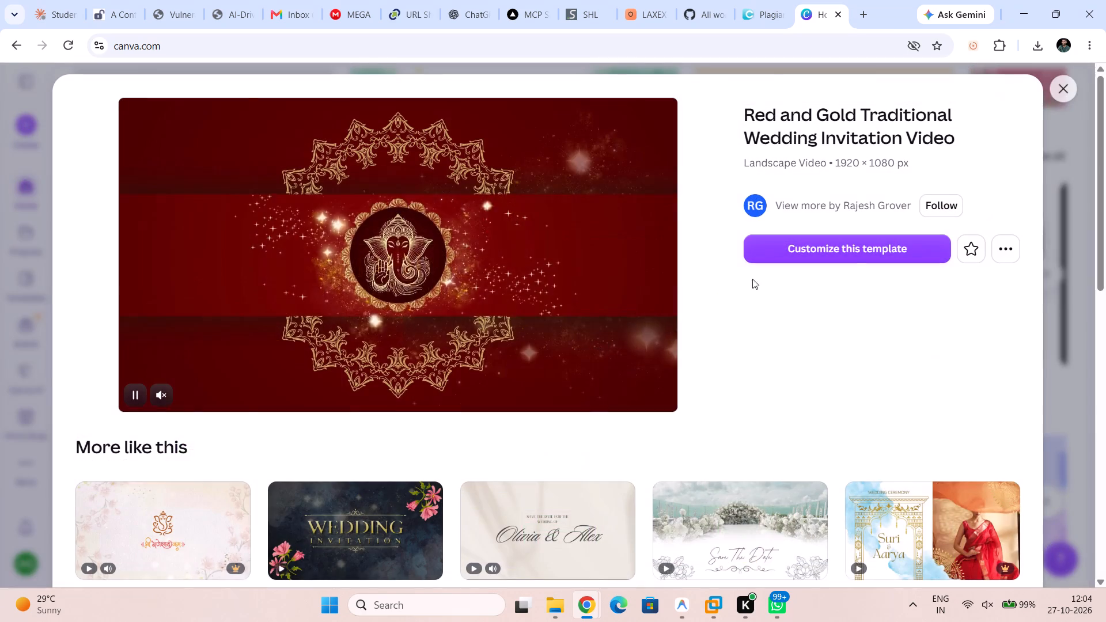
pyautogui.click(846, 253)
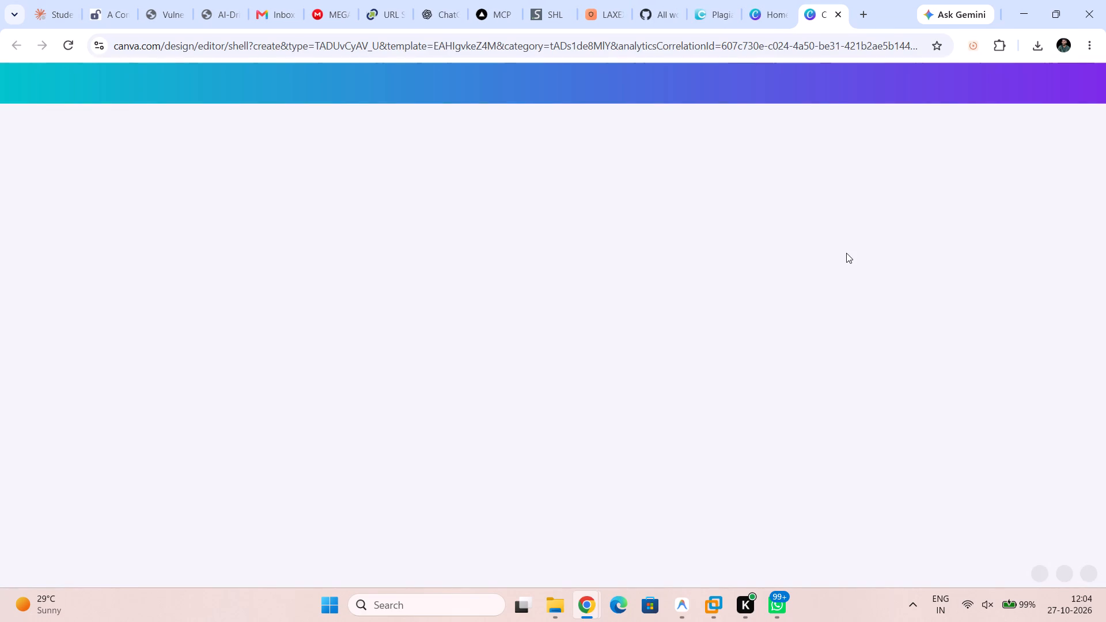
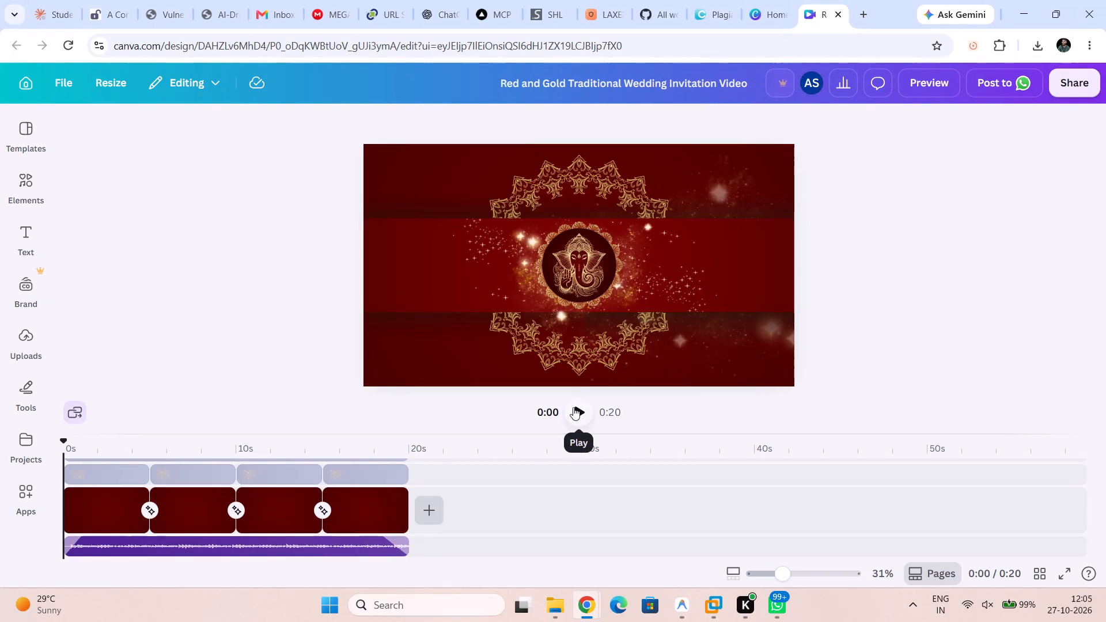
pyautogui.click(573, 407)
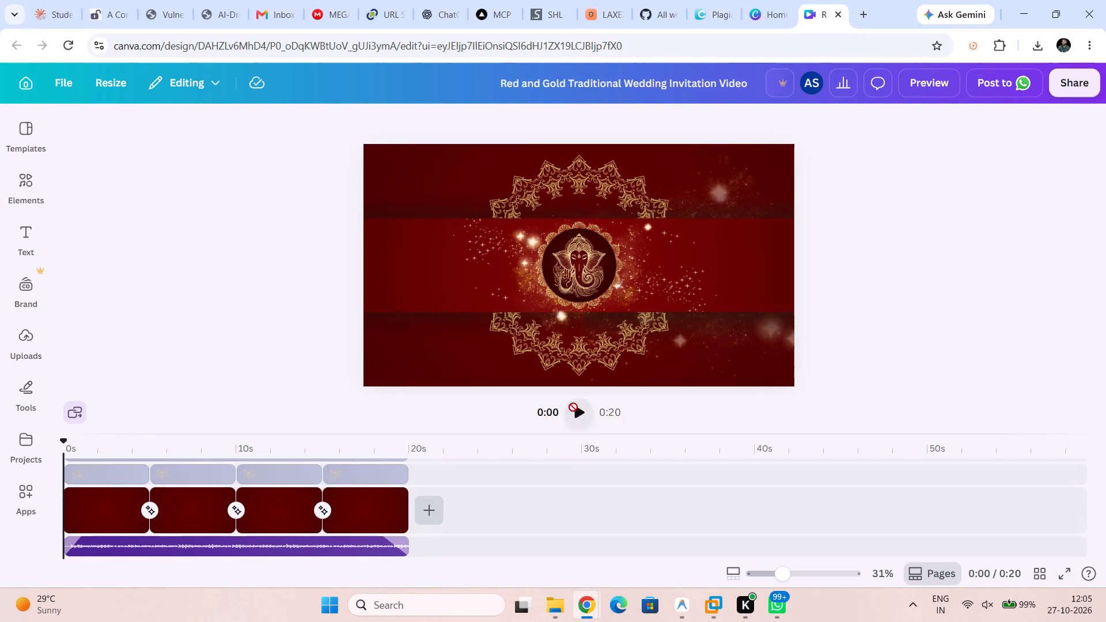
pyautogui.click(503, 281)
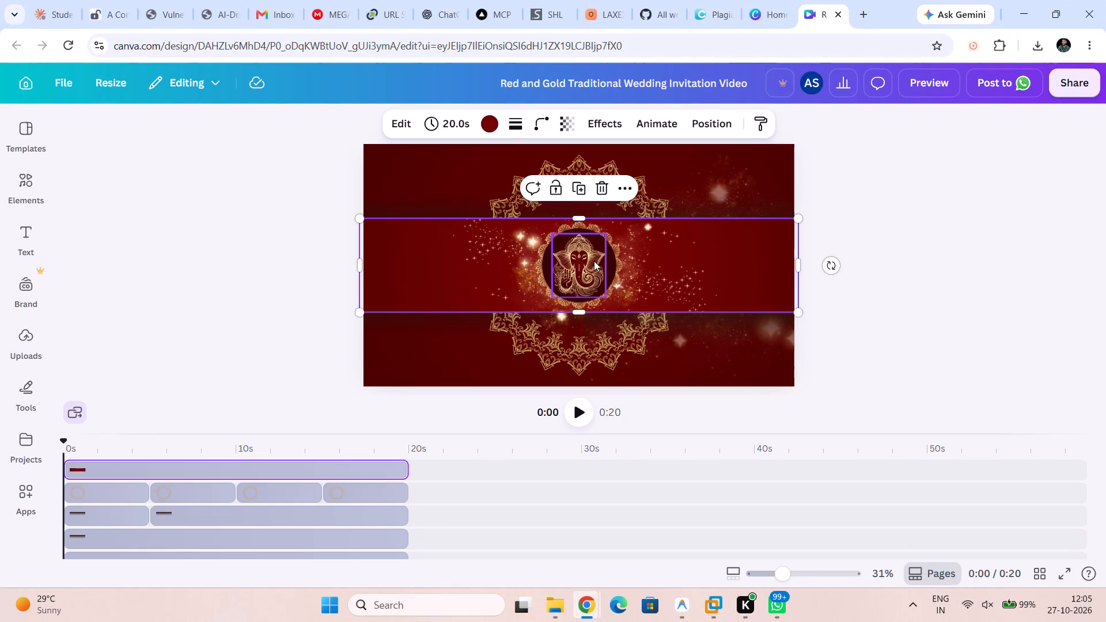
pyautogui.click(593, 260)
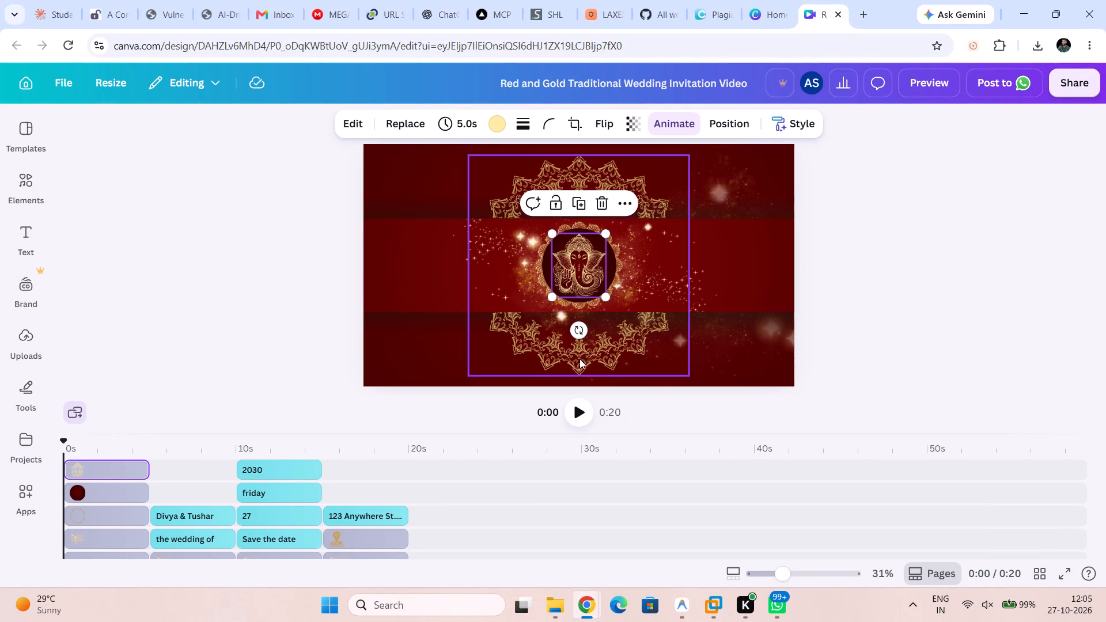
# In the couple-names text on the second page, replace the first name with "Anshika" followed by an ampersand.
pyautogui.click(192, 515)
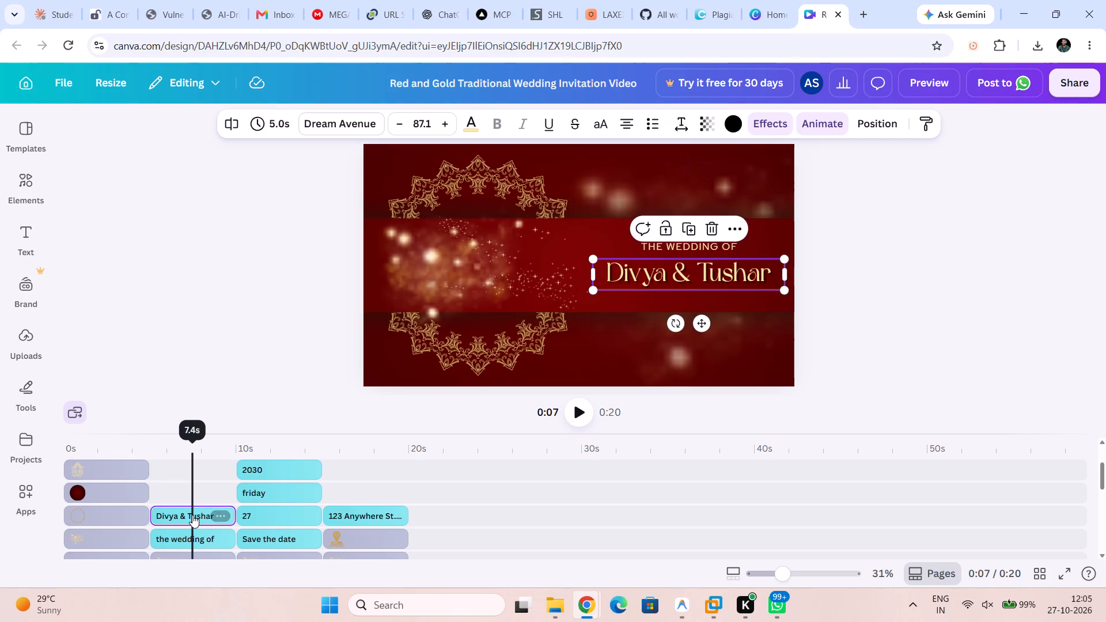
pyautogui.click(673, 276)
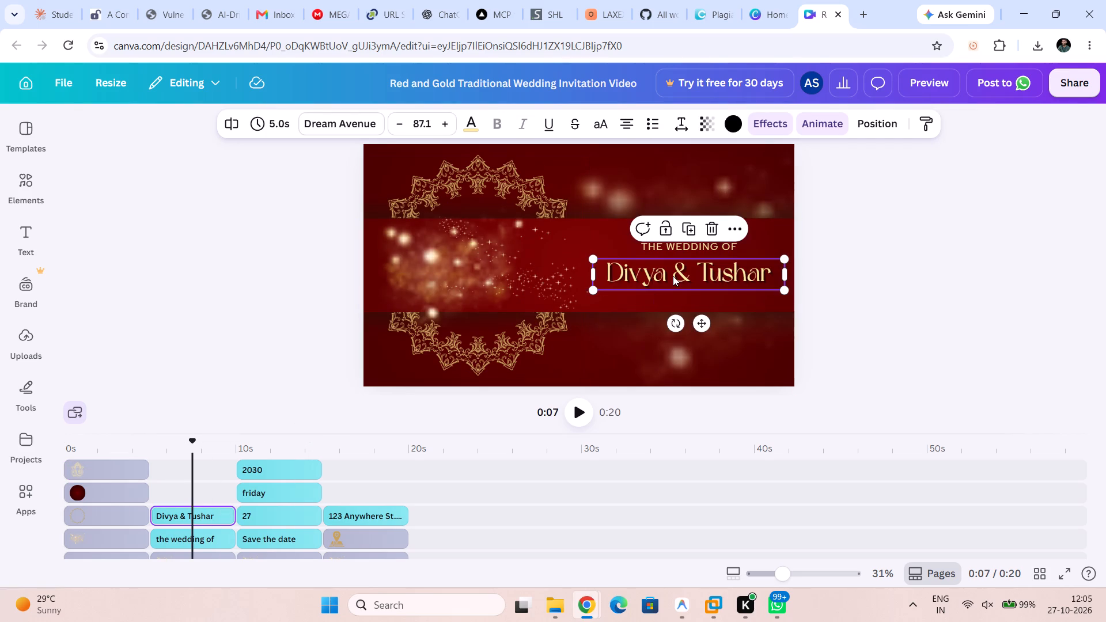
pyautogui.doubleClick(673, 276)
pyautogui.click(666, 274)
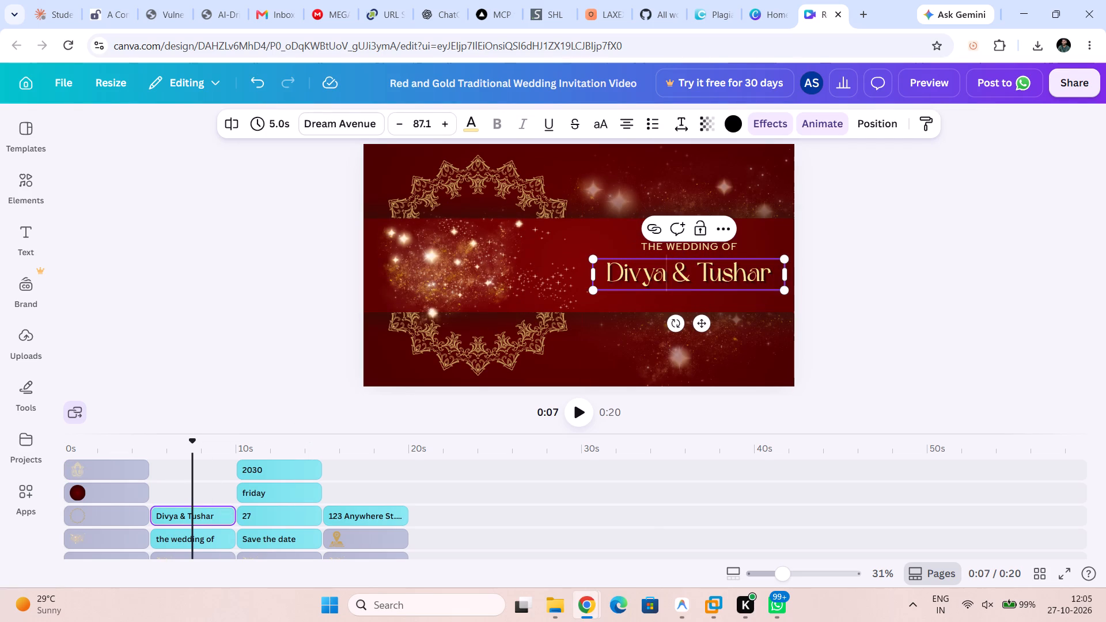
pyautogui.press('BackSpace')
pyautogui.press('BackSpace')
pyautogui.press('BackSpace')
pyautogui.press('BackSpace')
pyautogui.press('BackSpace')
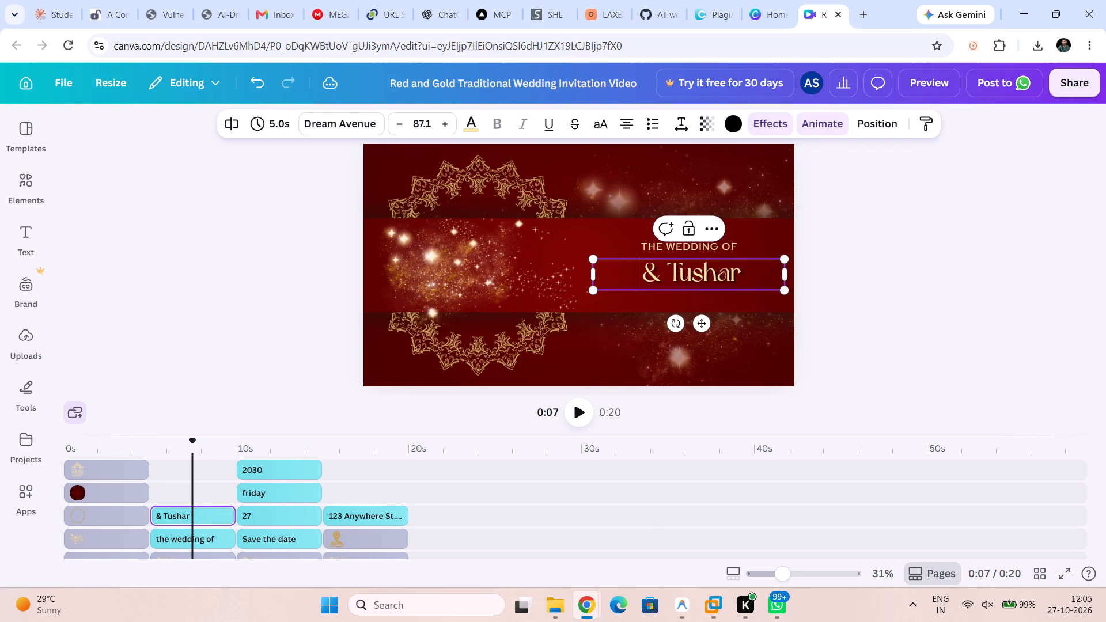
pyautogui.keyDown('shift'); pyautogui.click(666, 274); pyautogui.keyUp('shift')
pyautogui.write('ANs')
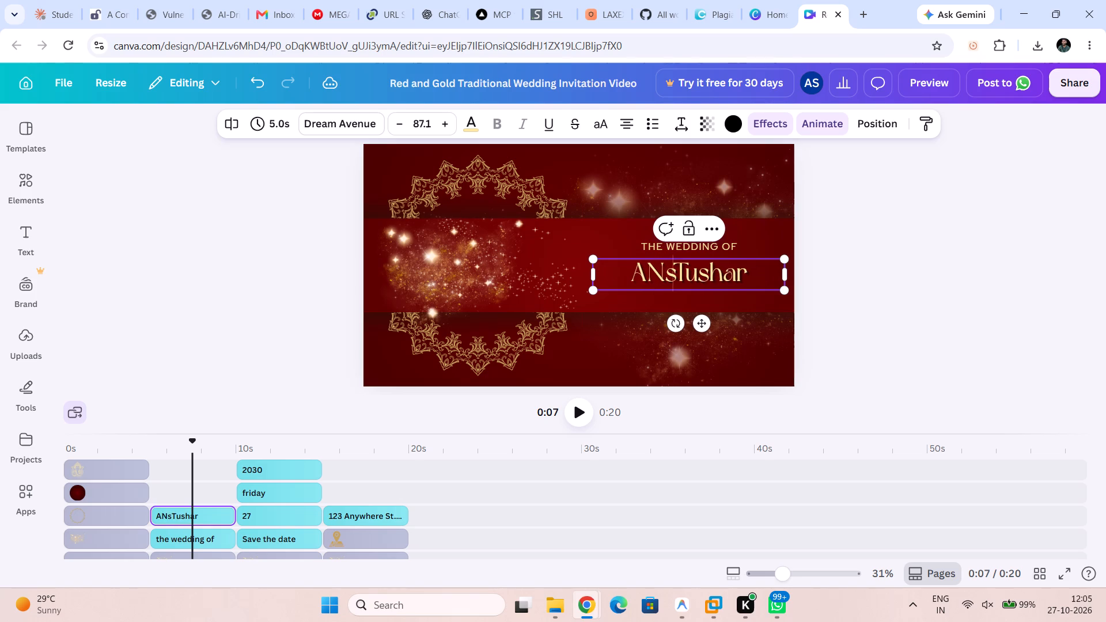
pyautogui.press('BackSpace')
pyautogui.press('BackSpace')
pyautogui.press('n')
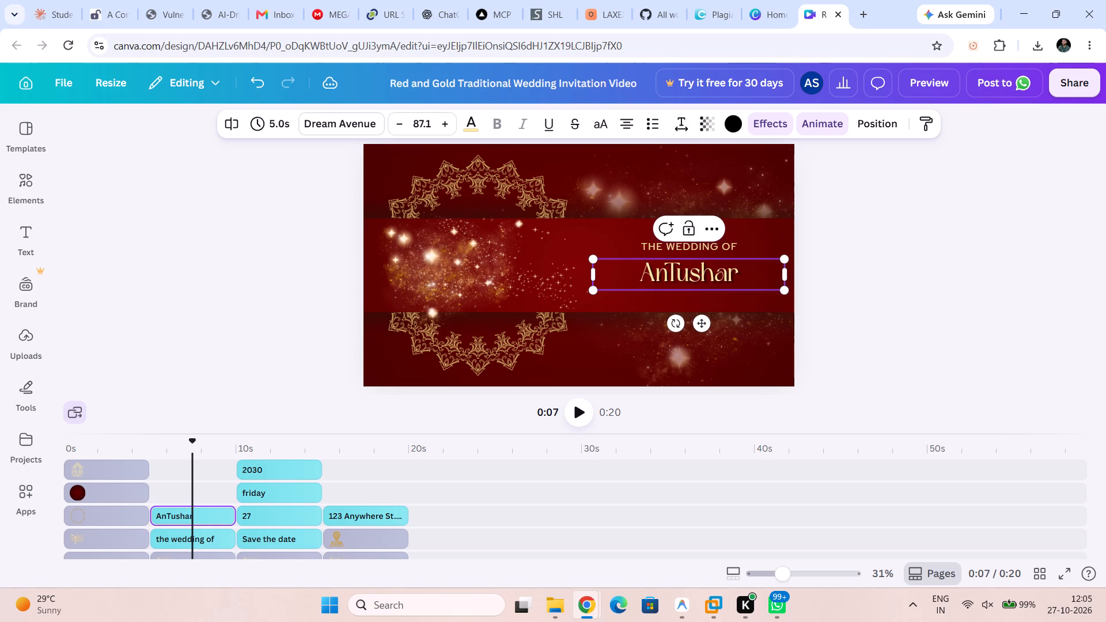
pyautogui.hotkey('shift', 's')
pyautogui.press('BackSpace')
pyautogui.write('shika')
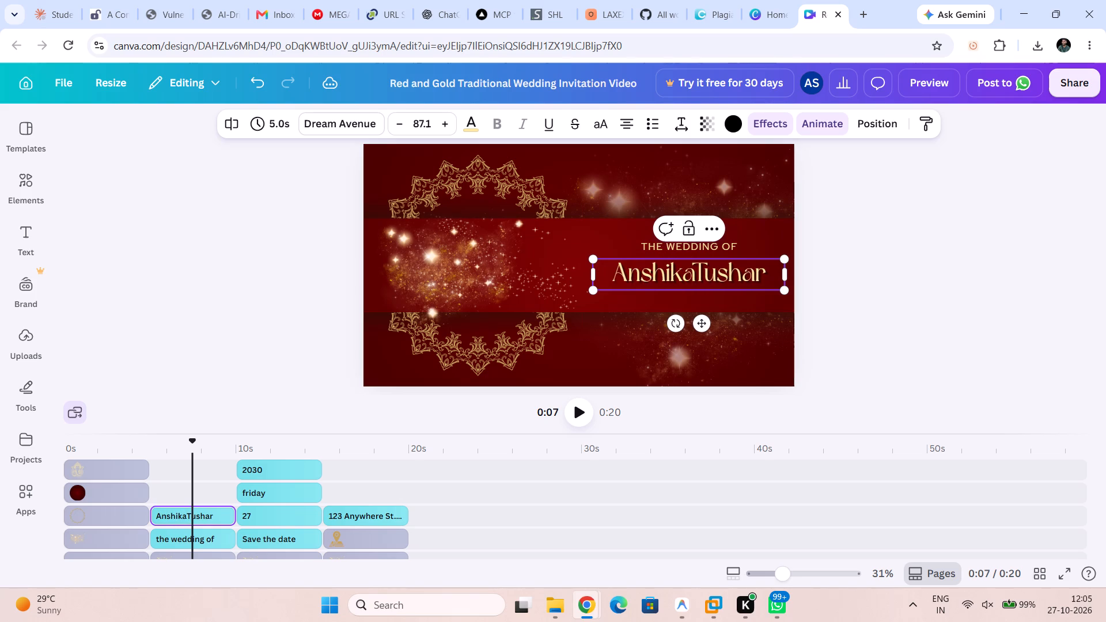
pyautogui.press('space')
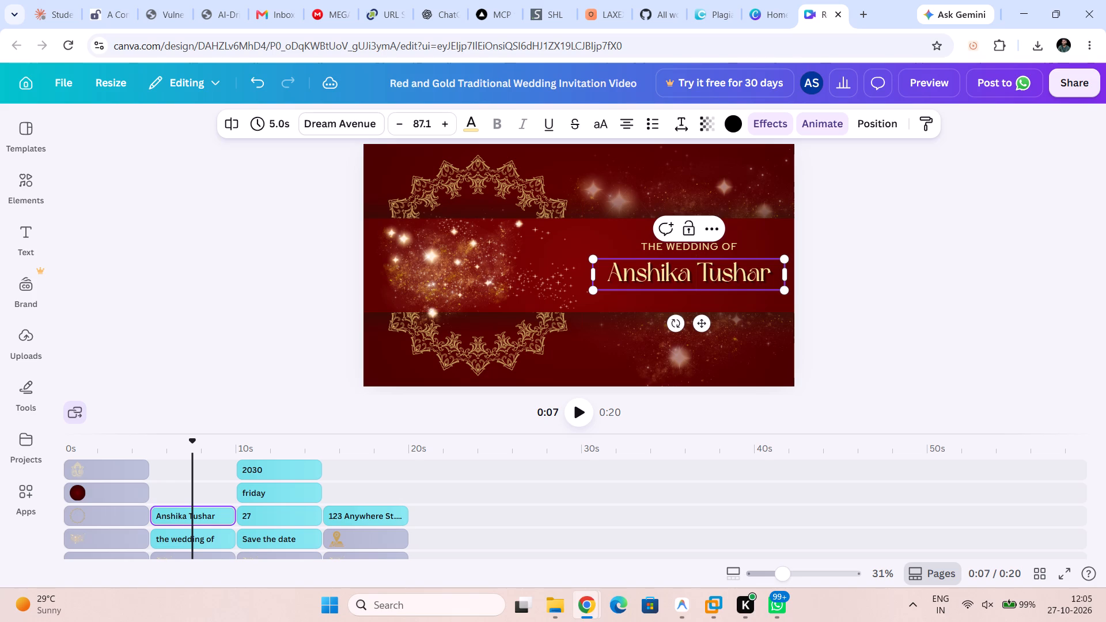
pyautogui.hotkey('shift', '&')
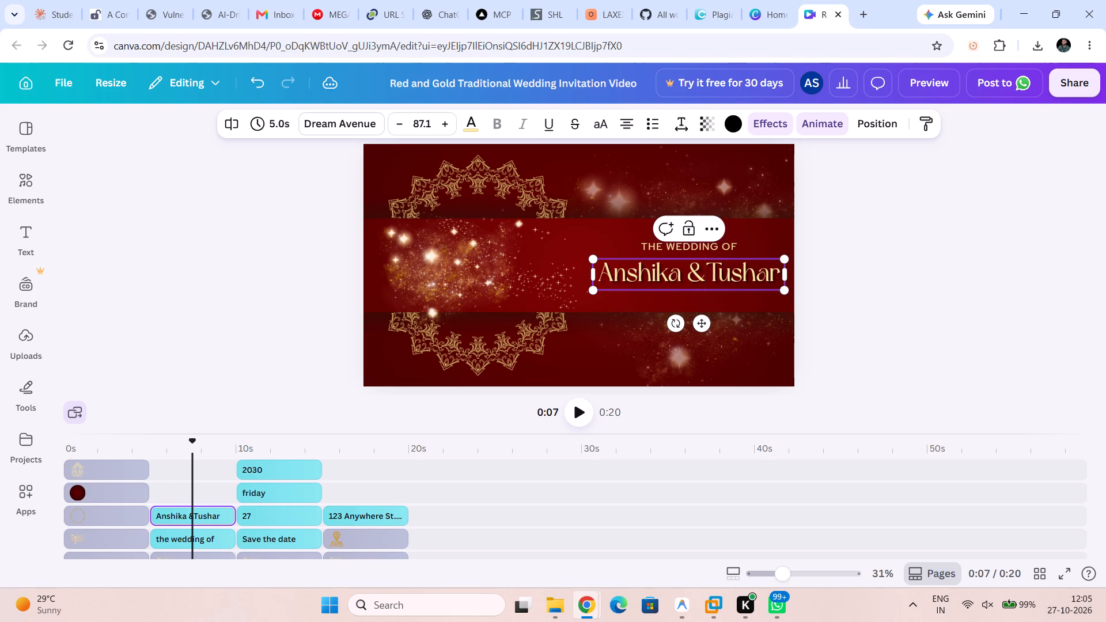
# Replace the second name in the couple-names text with "Ayush".
pyautogui.press('Right')
pyautogui.press('Right')
pyautogui.press('Right')
pyautogui.press('Right')
pyautogui.press('Right')
pyautogui.press('Right')
pyautogui.press('BackSpace')
pyautogui.press('BackSpace')
pyautogui.press('BackSpace')
pyautogui.press('BackSpace')
pyautogui.press('BackSpace')
pyautogui.press('BackSpace')
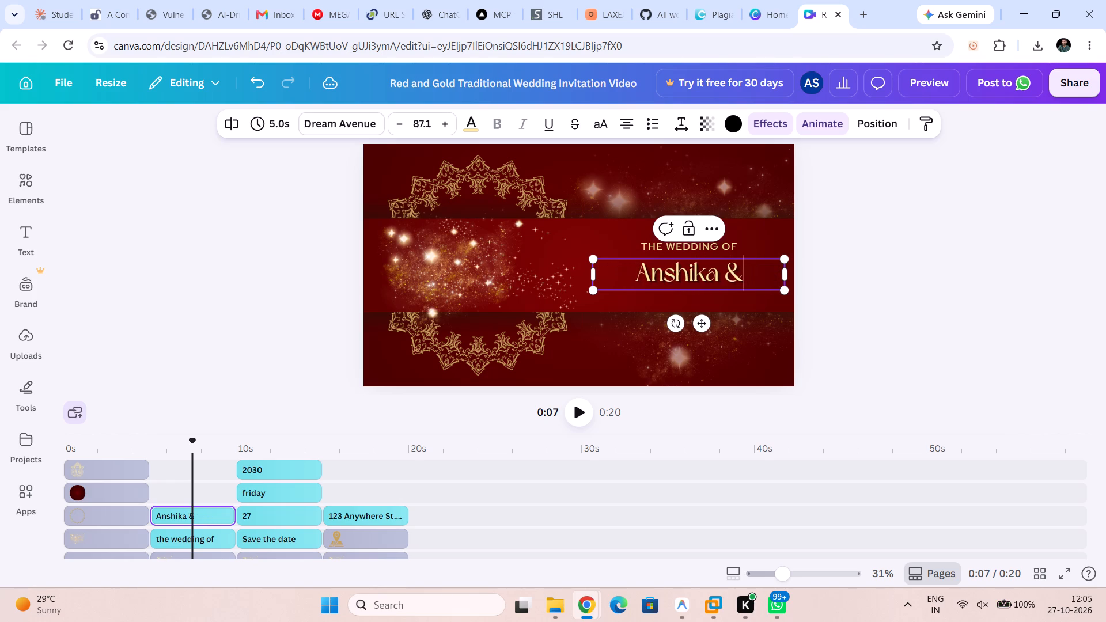
pyautogui.hotkey('shift', 'a')
pyautogui.write('yush')
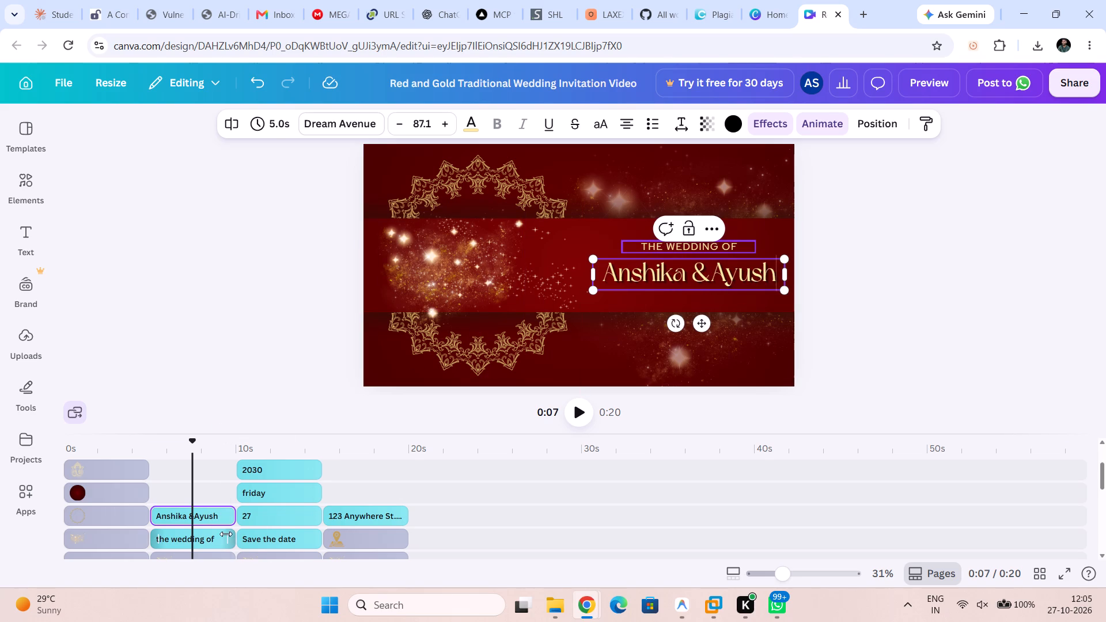
# Change the date on the Save the Date page to Feb 17, 2027, editing the year, day and month texts.
pyautogui.click(263, 469)
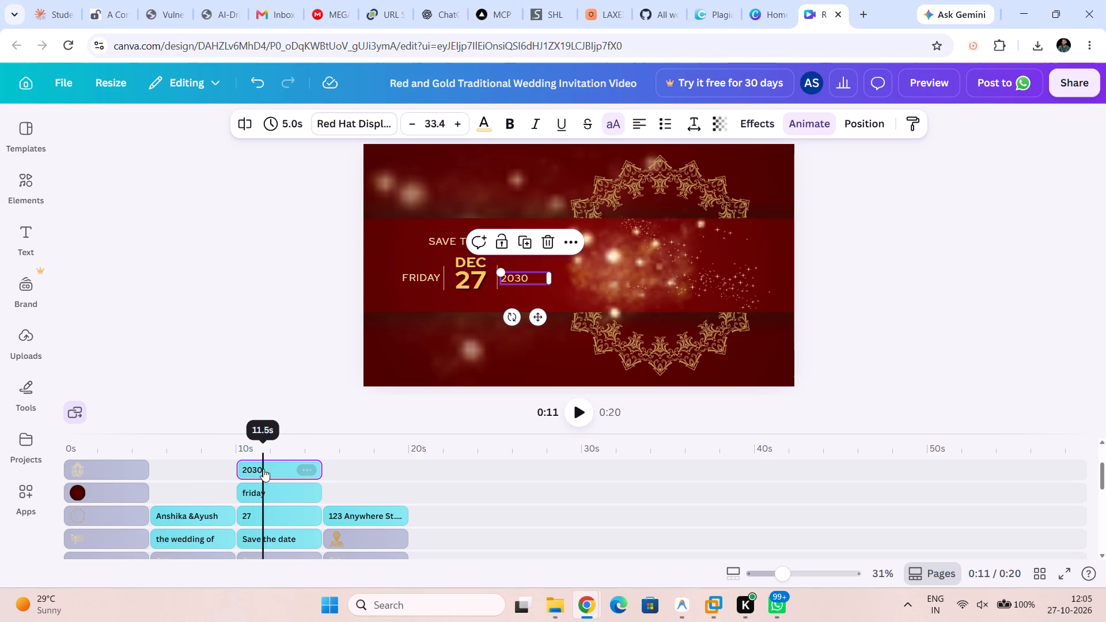
pyautogui.click(533, 272)
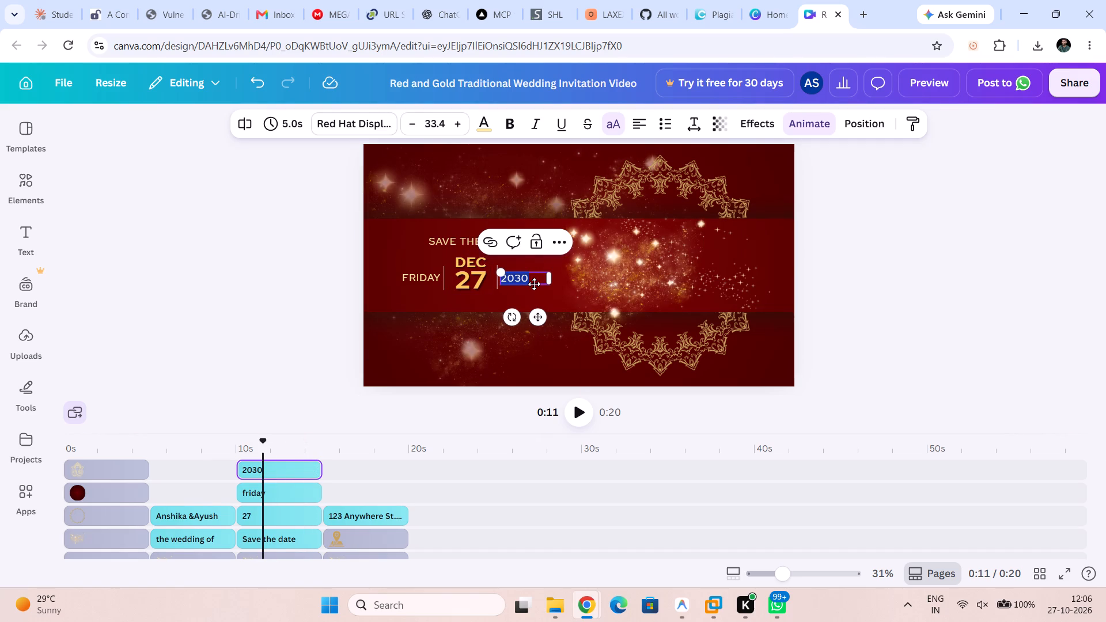
pyautogui.write('2027')
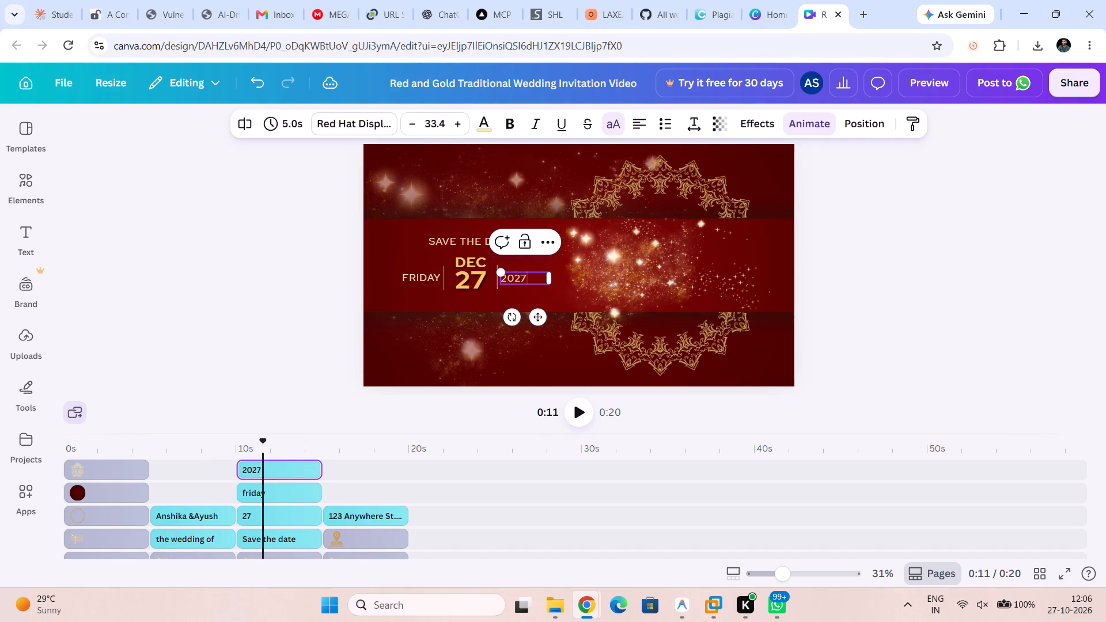
pyautogui.click(480, 274)
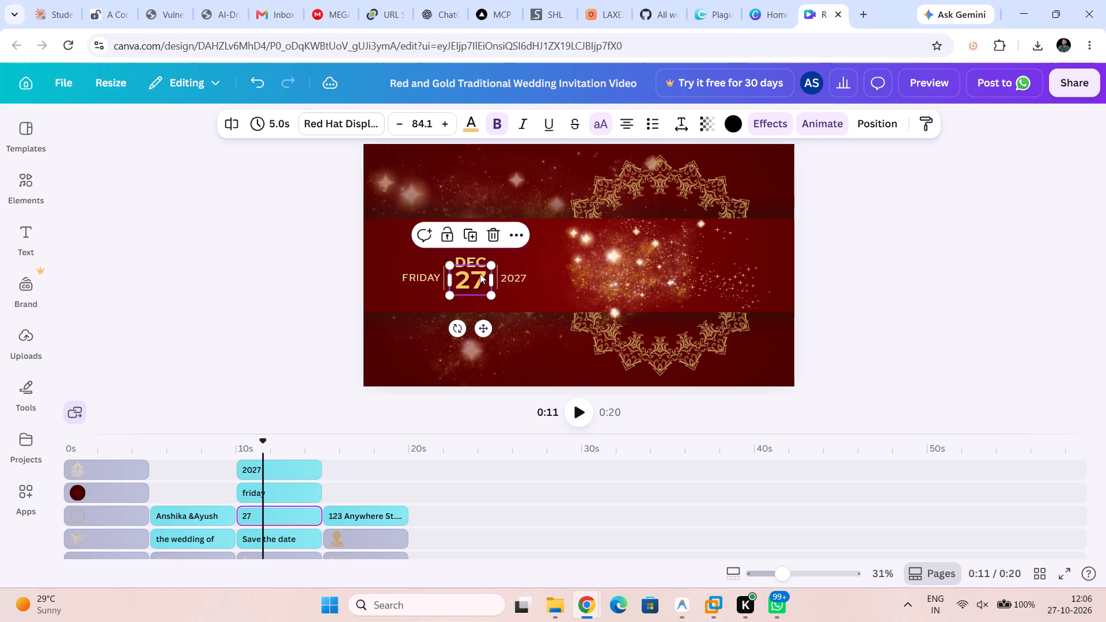
pyautogui.write('17')
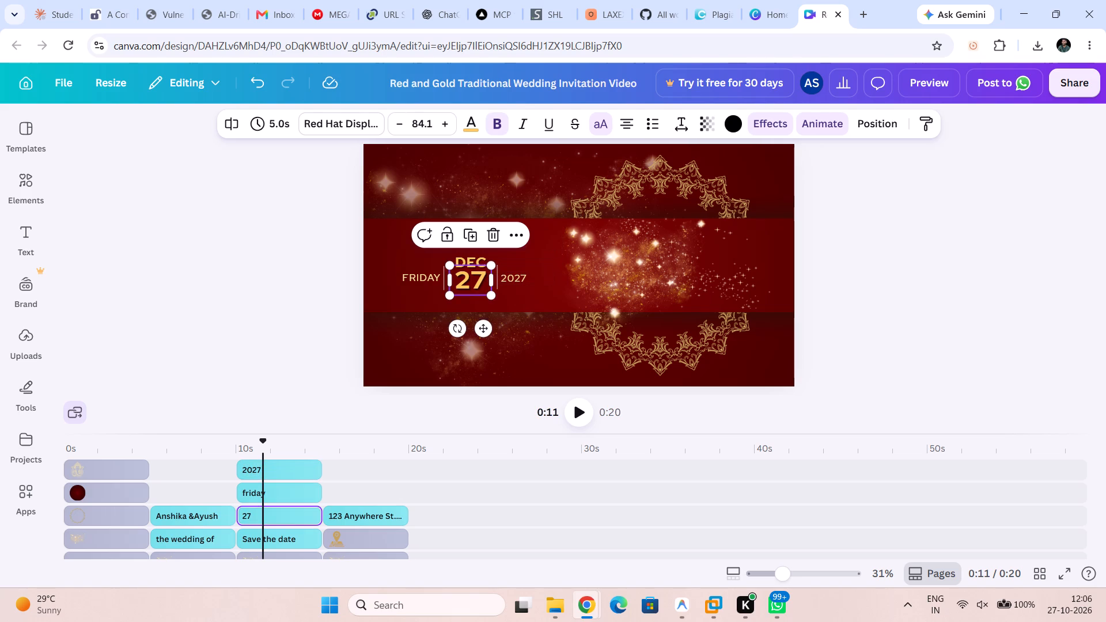
pyautogui.doubleClick(469, 275)
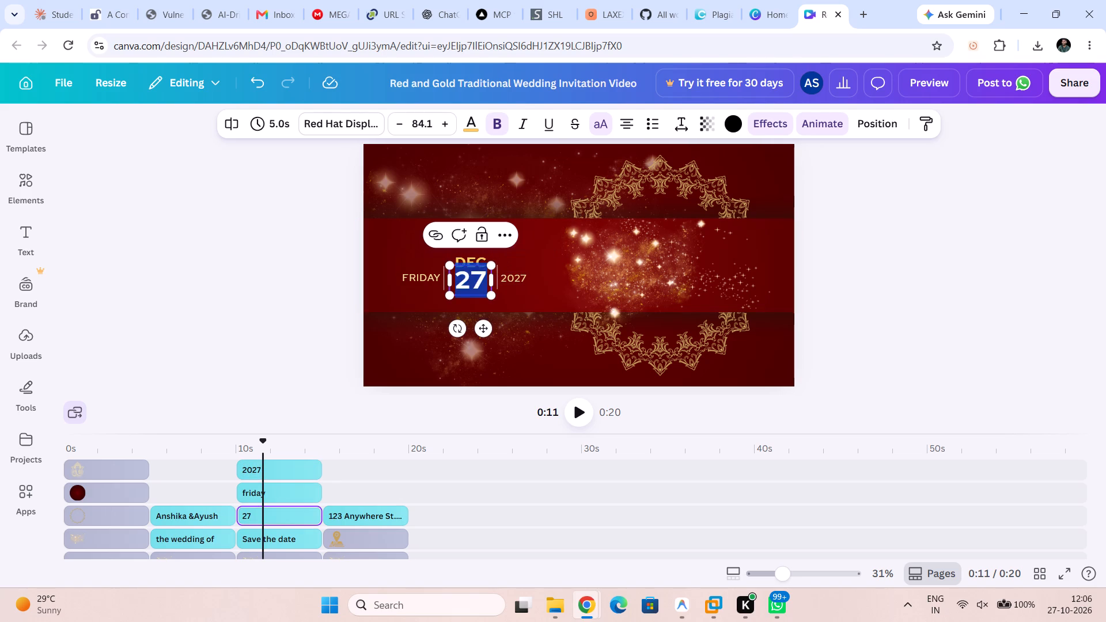
pyautogui.write('17')
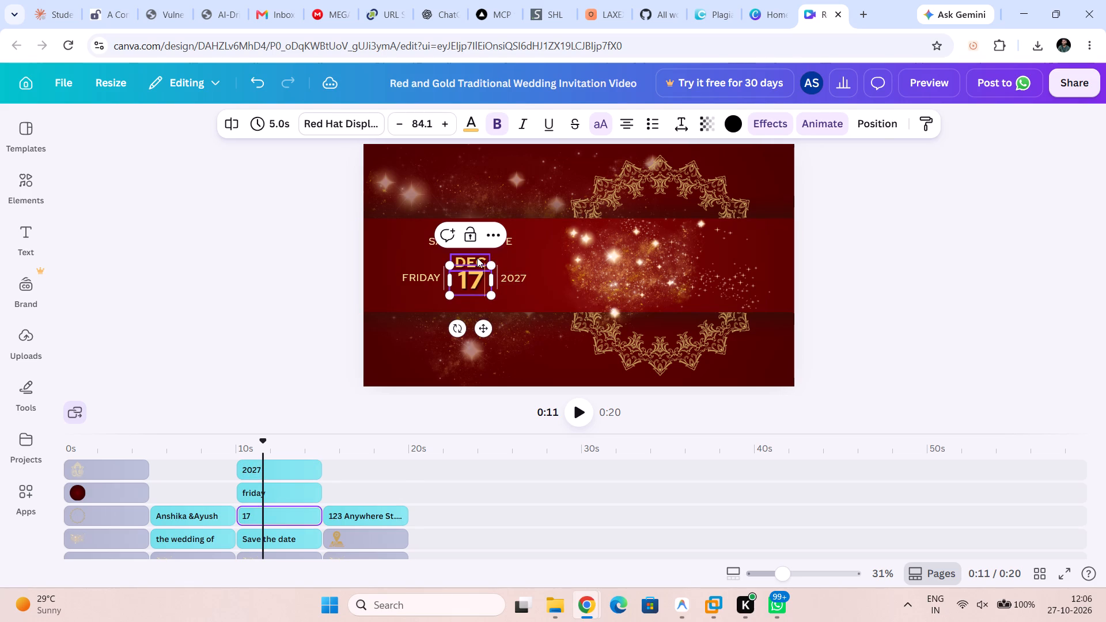
pyautogui.click(477, 257)
pyautogui.click(477, 257)
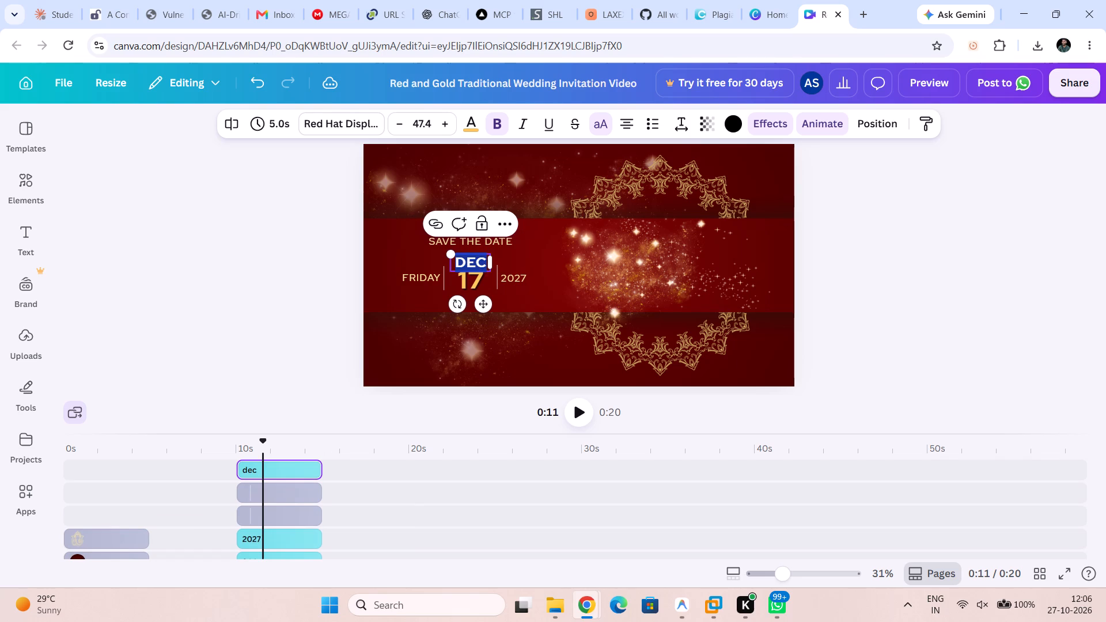
pyautogui.hotkey('shift', 'g')
pyautogui.press('BackSpace')
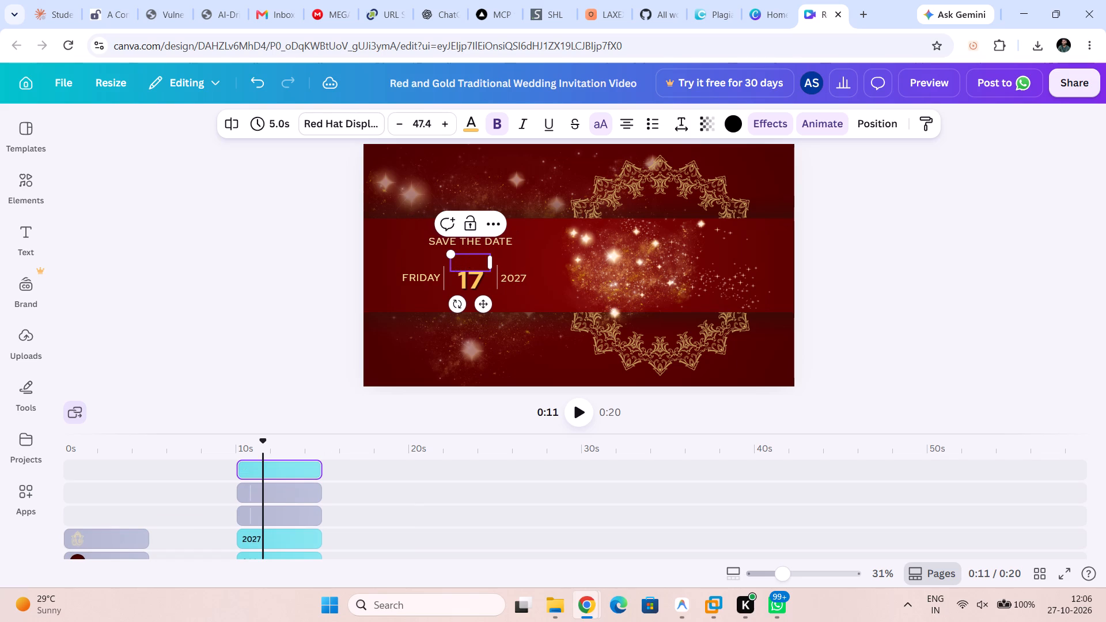
pyautogui.write('Feb')
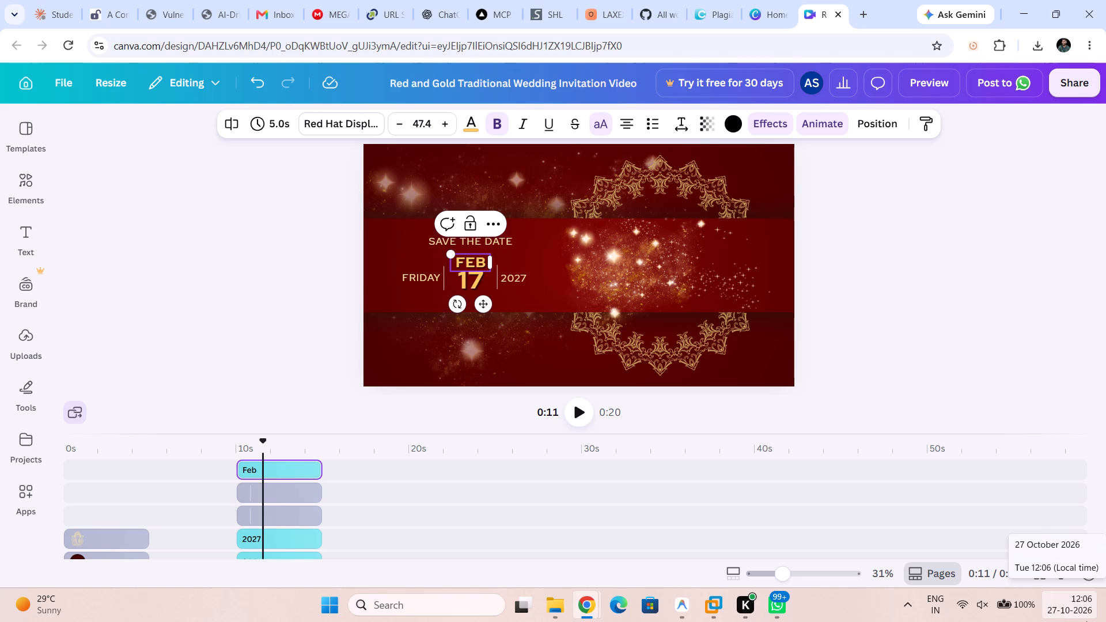
# Check the wedding date's weekday on the February 2027 page of the system calendar, and replace the weekday text with "Wednesdat".
pyautogui.click(1077, 592)
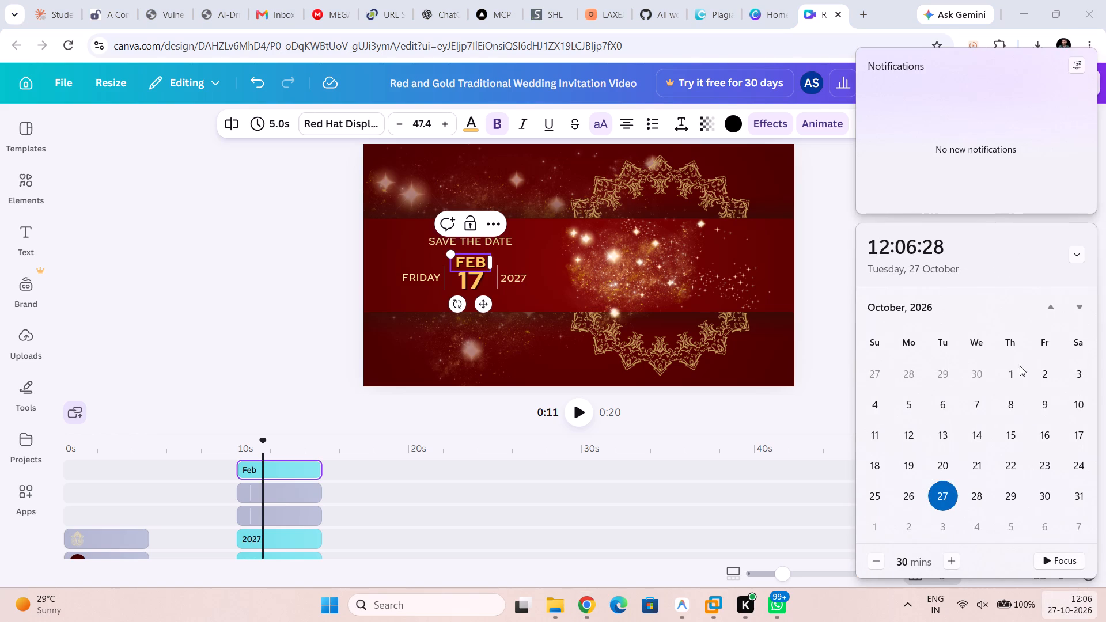
pyautogui.click(1084, 306)
pyautogui.click(1084, 306)
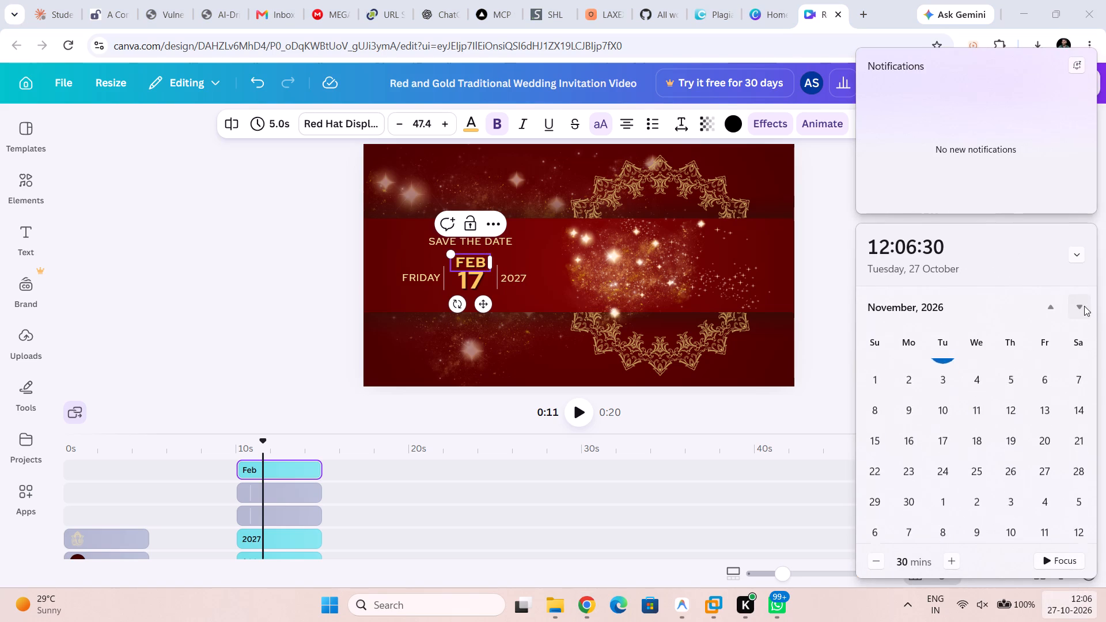
pyautogui.click(1084, 306)
pyautogui.click(1084, 306)
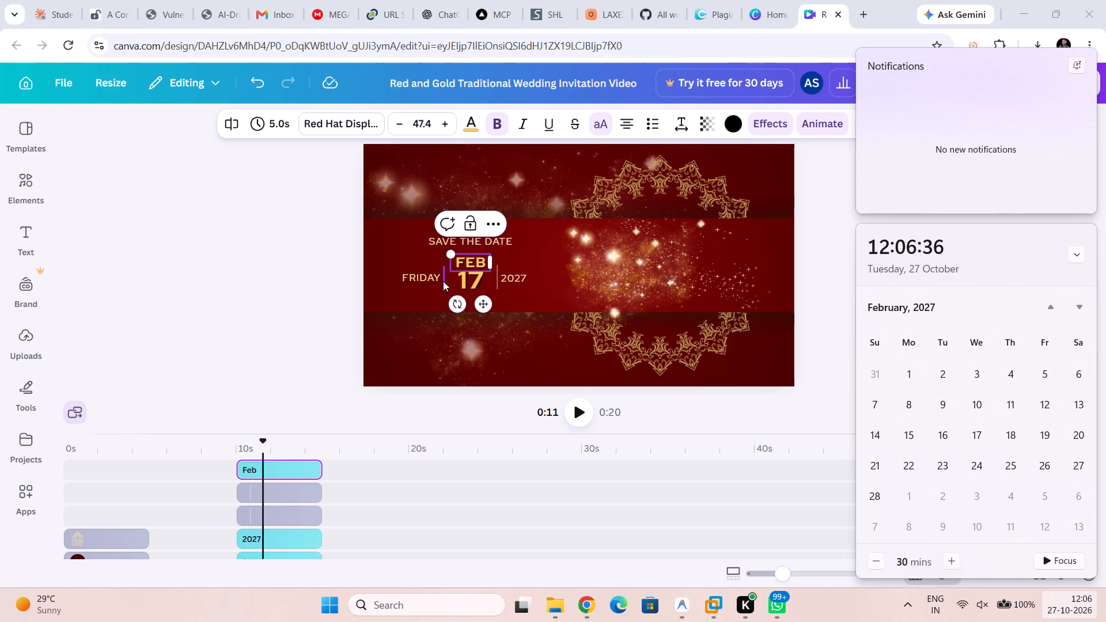
pyautogui.click(417, 274)
pyautogui.doubleClick(417, 274)
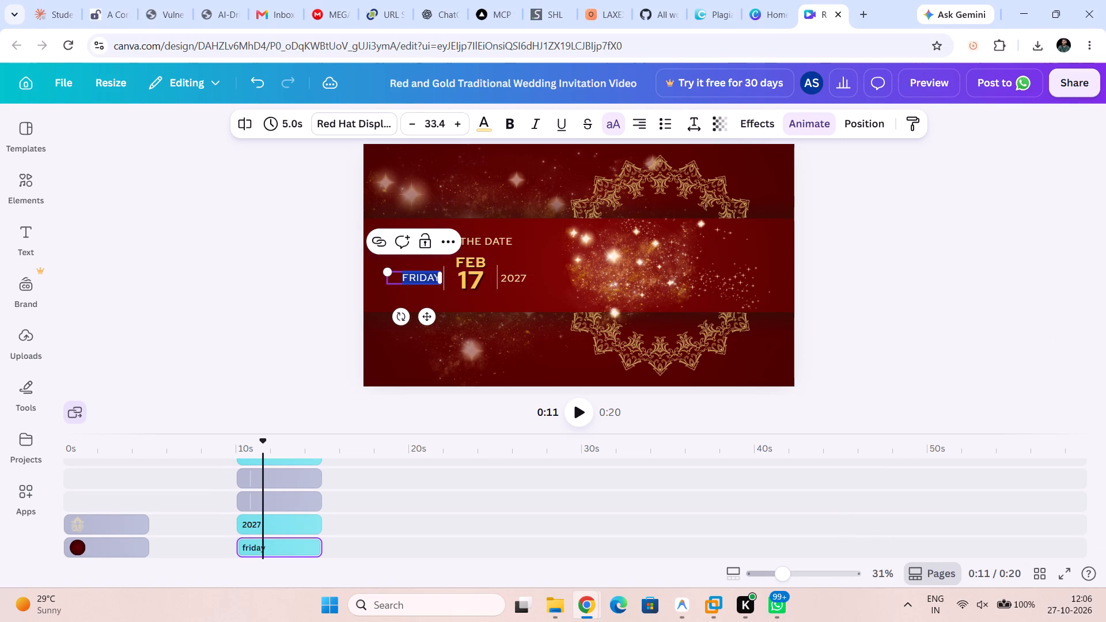
pyautogui.write('Wed')
pyautogui.write('nes')
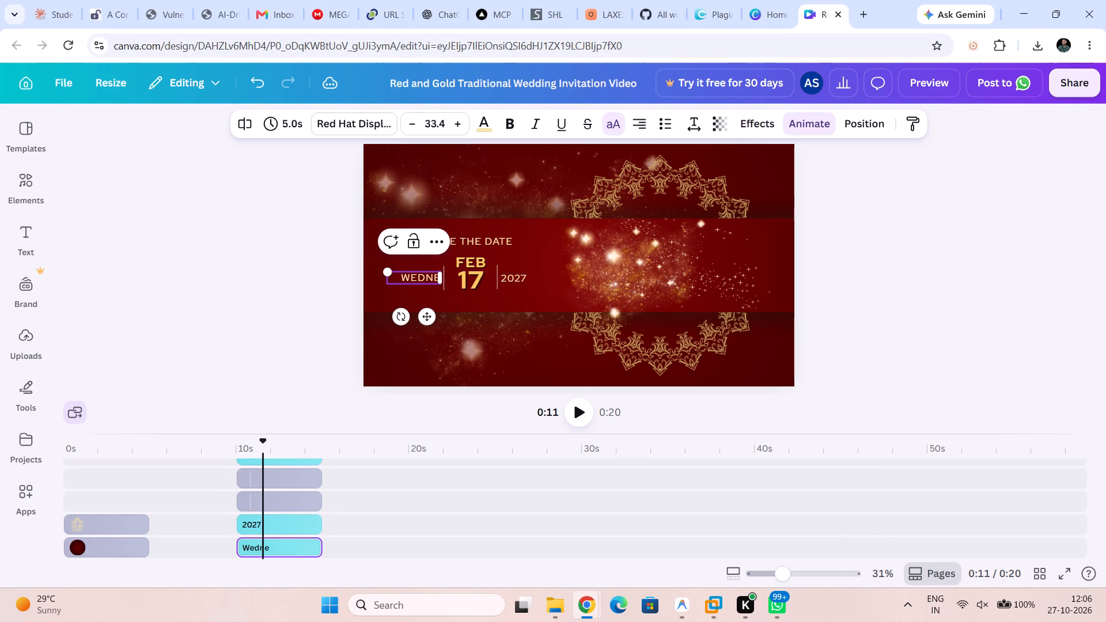
pyautogui.write('dat')
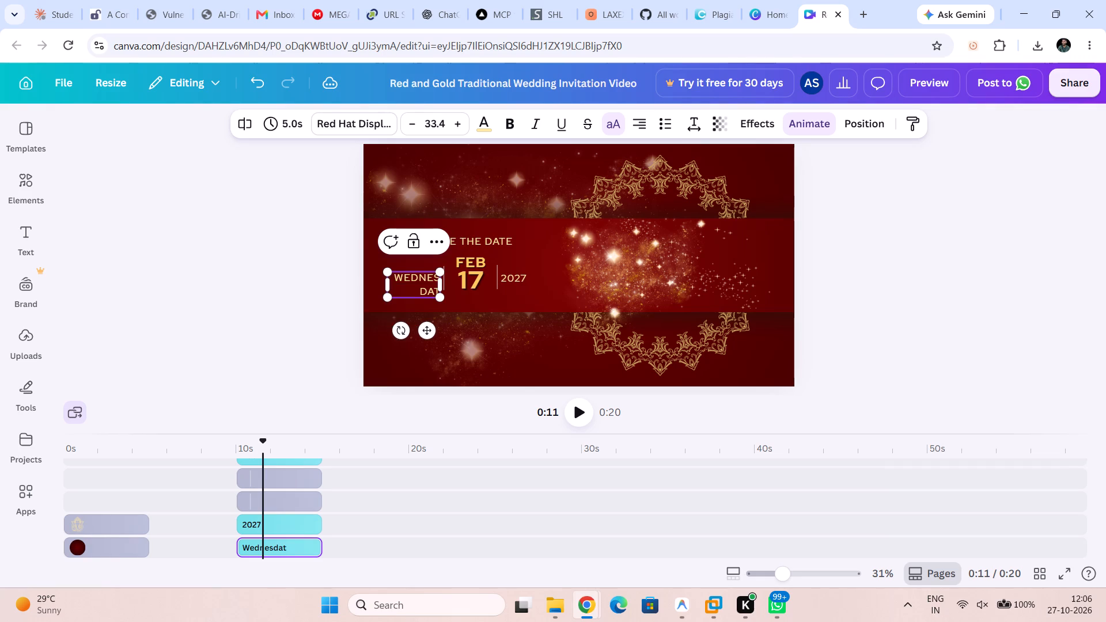
# Reduce the font size of the weekday text to 24.4.
pyautogui.click(442, 291)
pyautogui.click(417, 126)
pyautogui.doubleClick(417, 126)
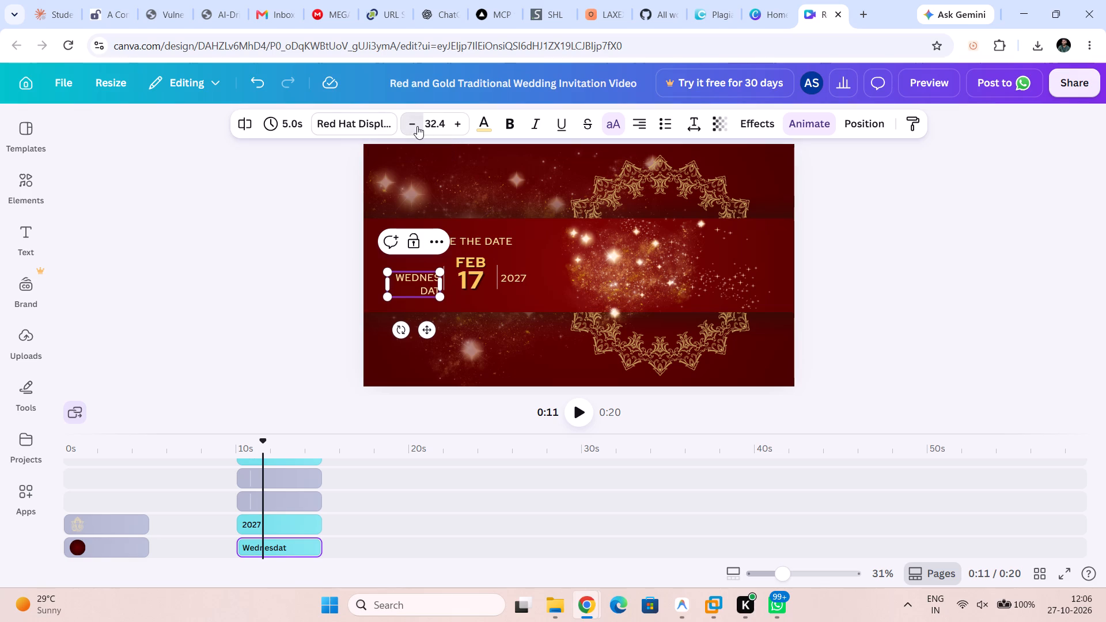
pyautogui.click(417, 126)
pyautogui.click(417, 126)
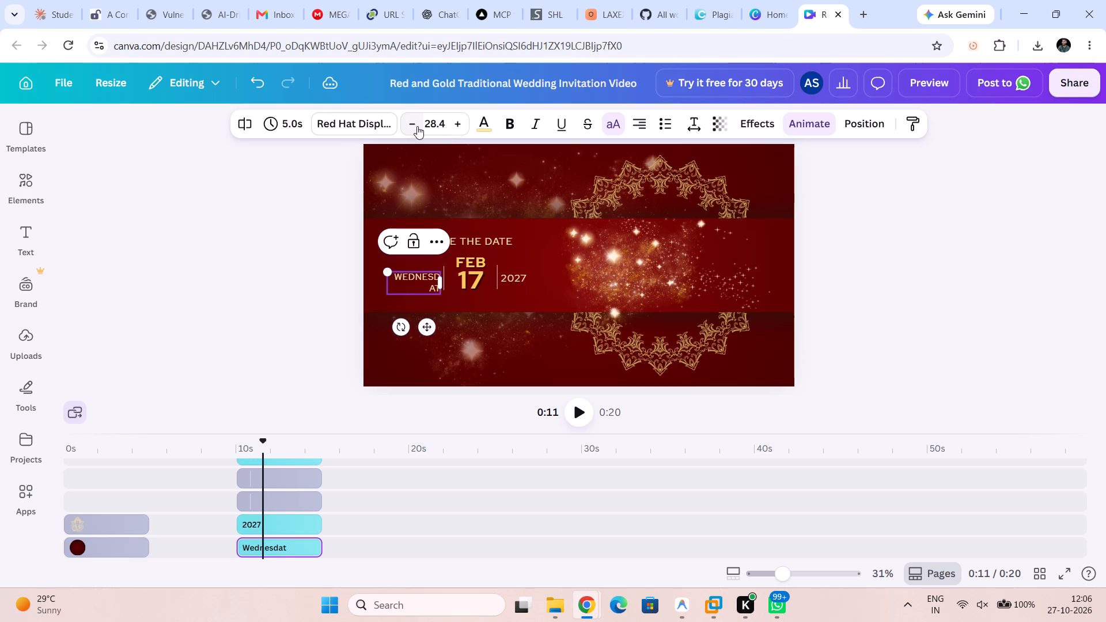
pyautogui.click(417, 126)
pyautogui.click(417, 126)
pyautogui.click(417, 126)
pyautogui.click(417, 126)
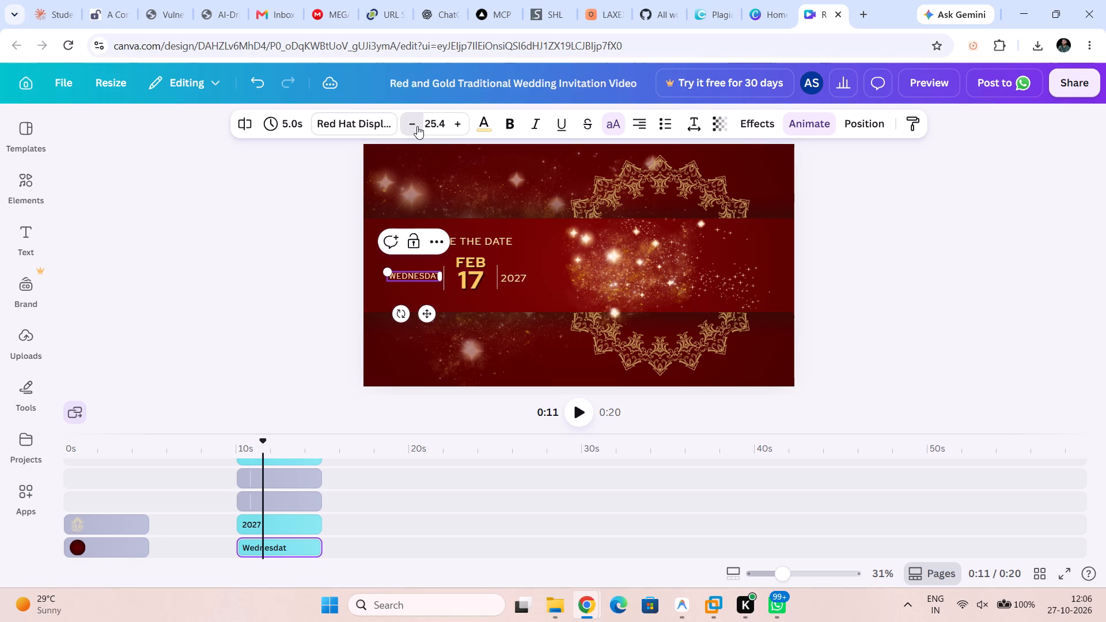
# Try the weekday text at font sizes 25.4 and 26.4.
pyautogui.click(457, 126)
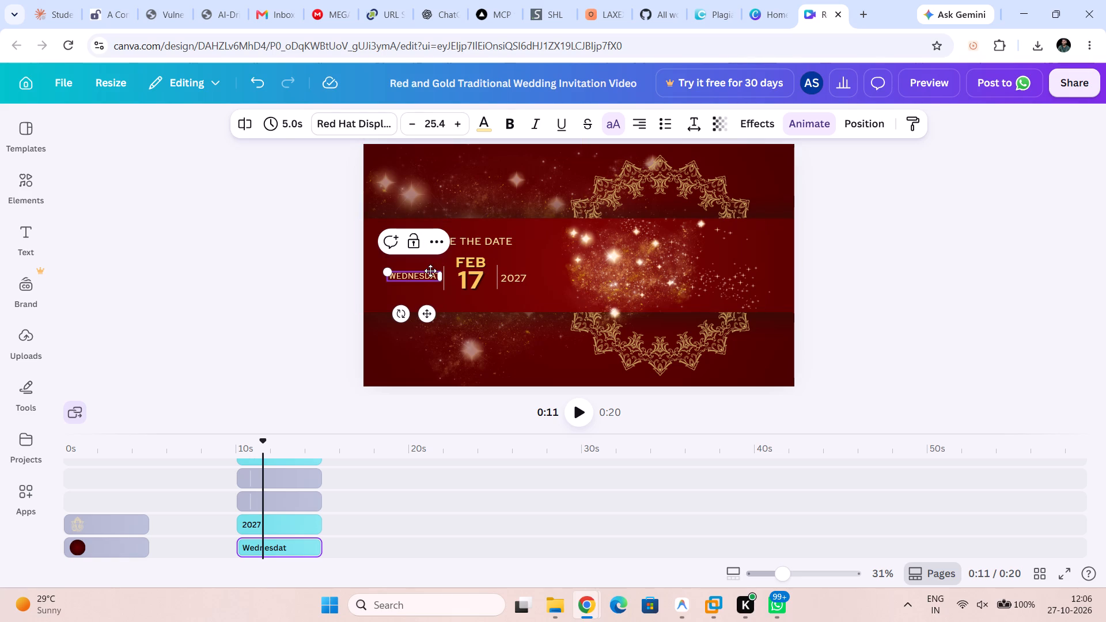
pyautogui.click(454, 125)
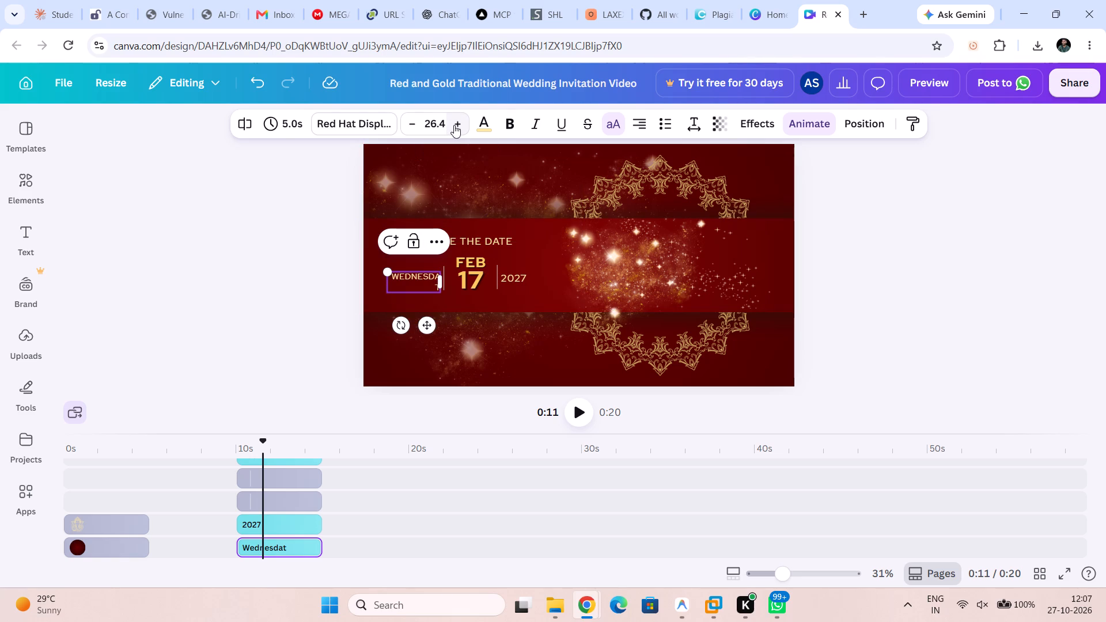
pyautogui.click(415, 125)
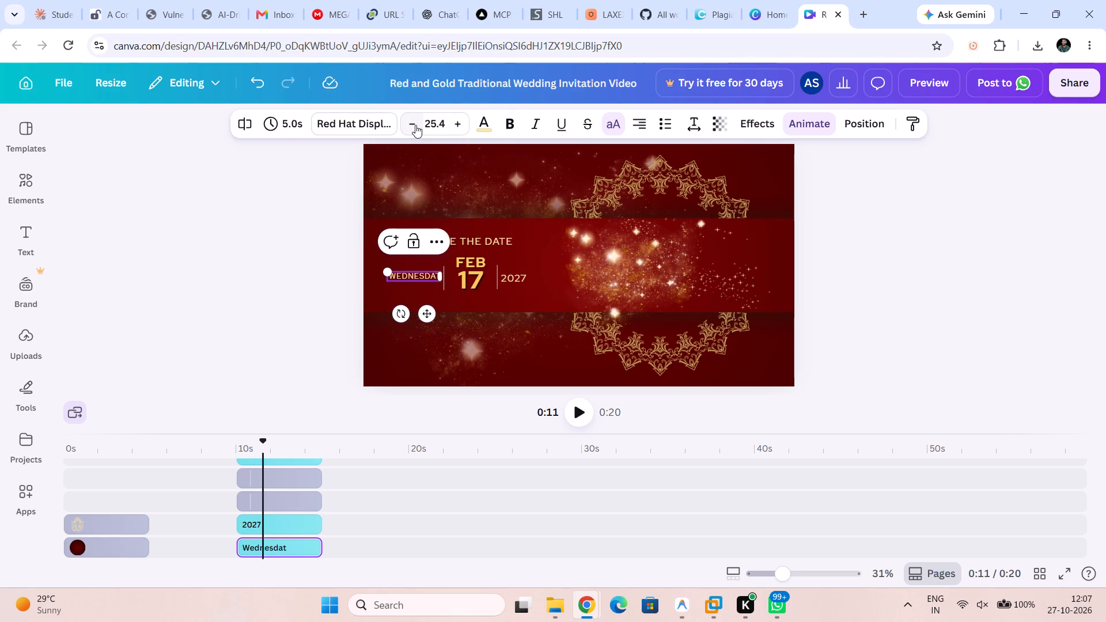
# Correct the misspelled final letter of the weekday text so it reads "WednesdaY".
pyautogui.press('BackSpace')
pyautogui.hotkey('shift', 'y')
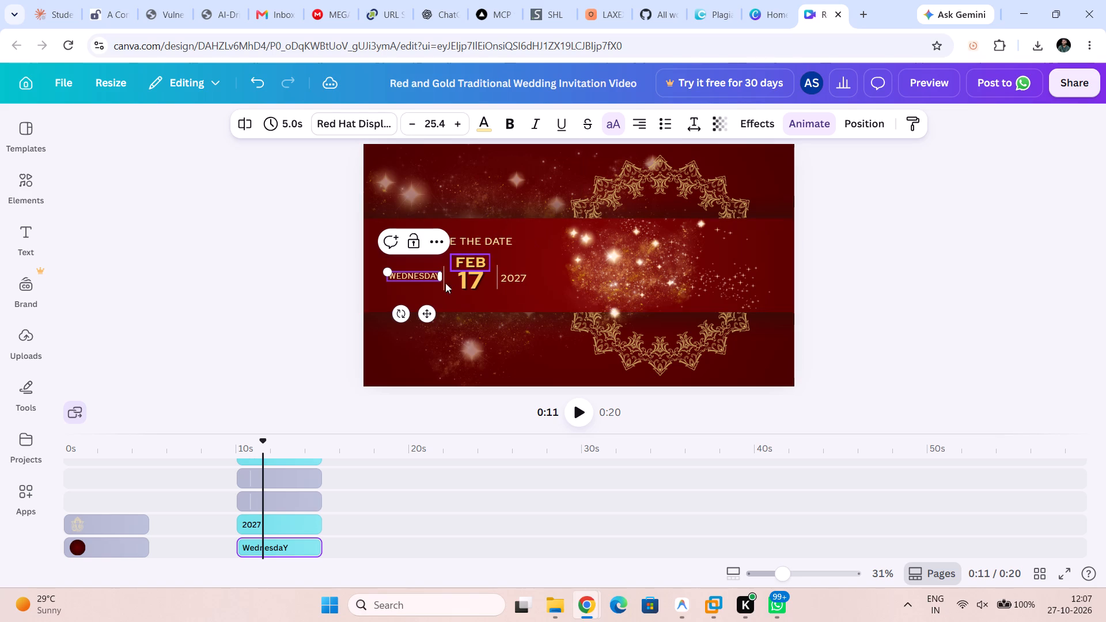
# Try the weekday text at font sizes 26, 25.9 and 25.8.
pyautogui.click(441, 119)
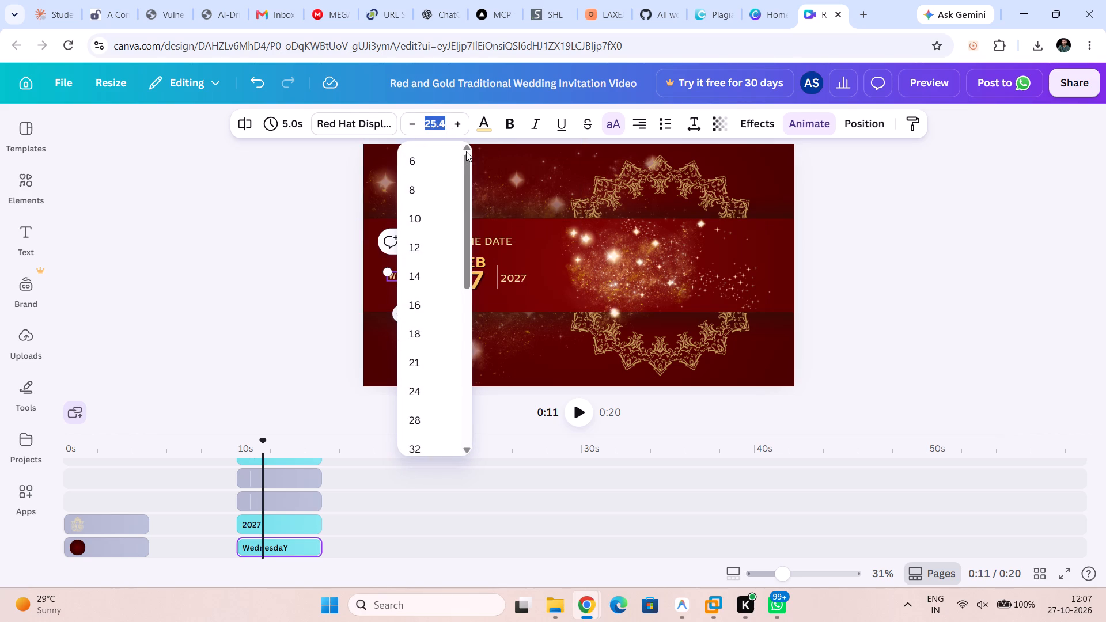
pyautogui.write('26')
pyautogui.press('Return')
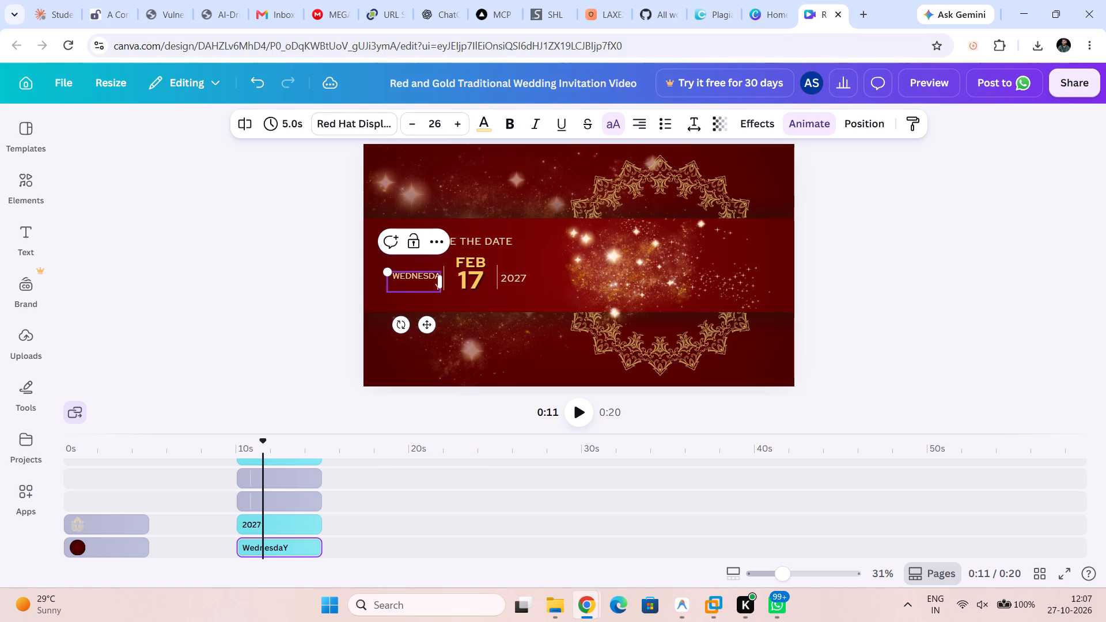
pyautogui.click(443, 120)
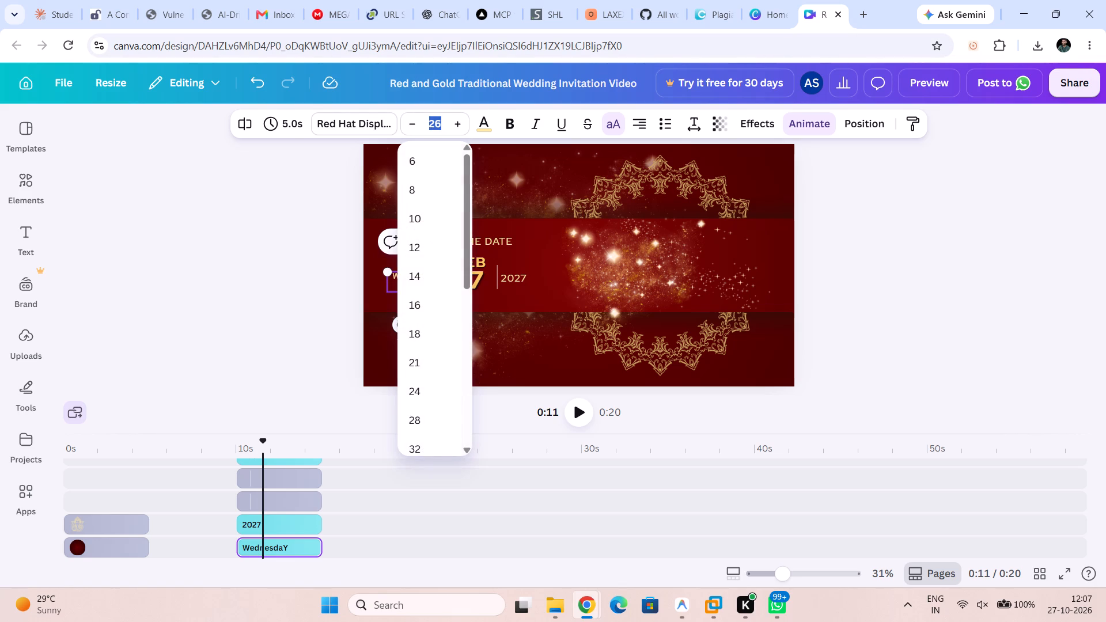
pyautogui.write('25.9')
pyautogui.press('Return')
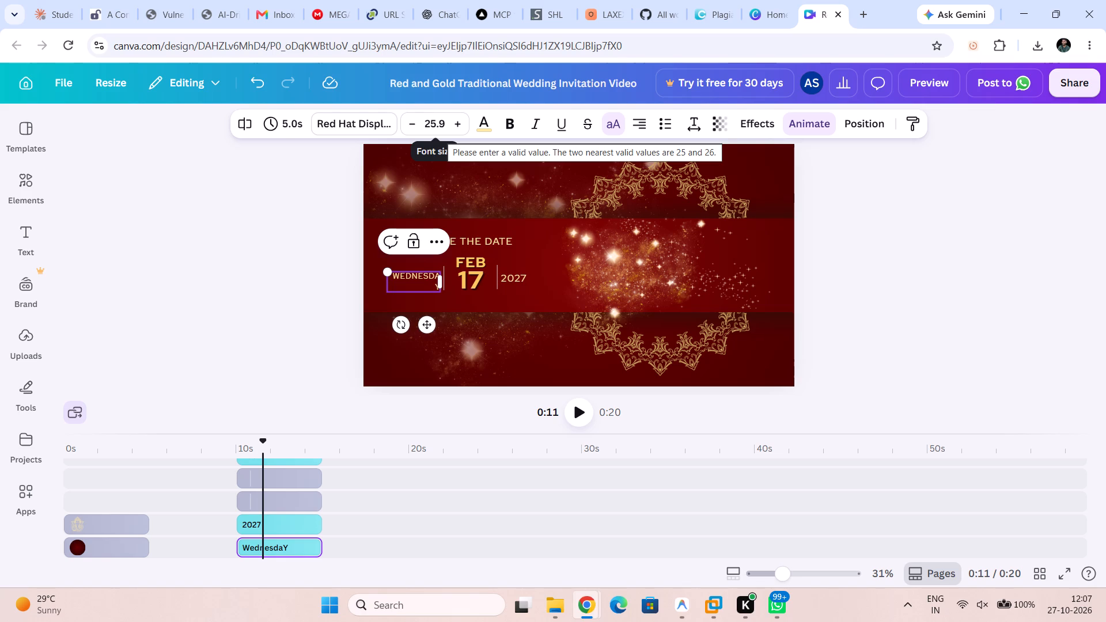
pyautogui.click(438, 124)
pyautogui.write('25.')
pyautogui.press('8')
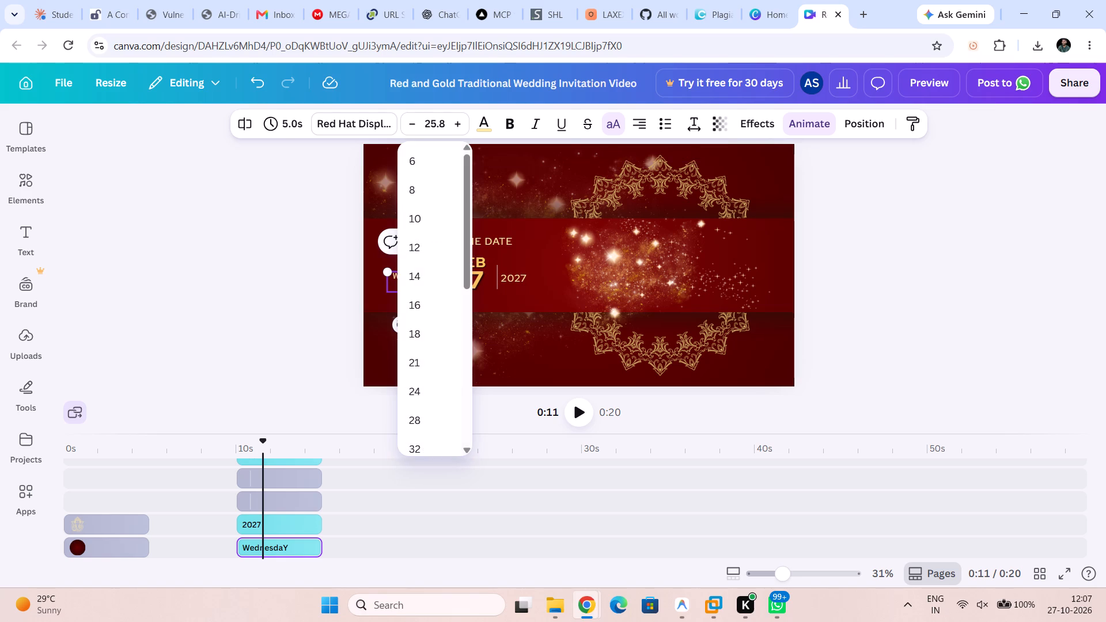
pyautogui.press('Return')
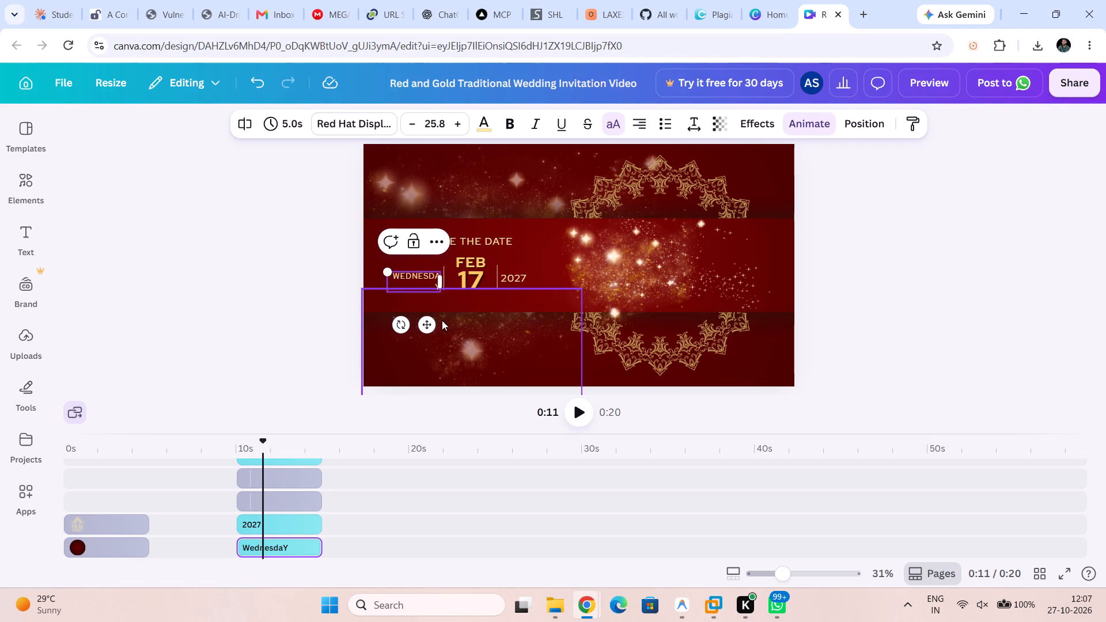
# Set the font size of the weekday text to 25.7 and deselect it.
pyautogui.click(446, 127)
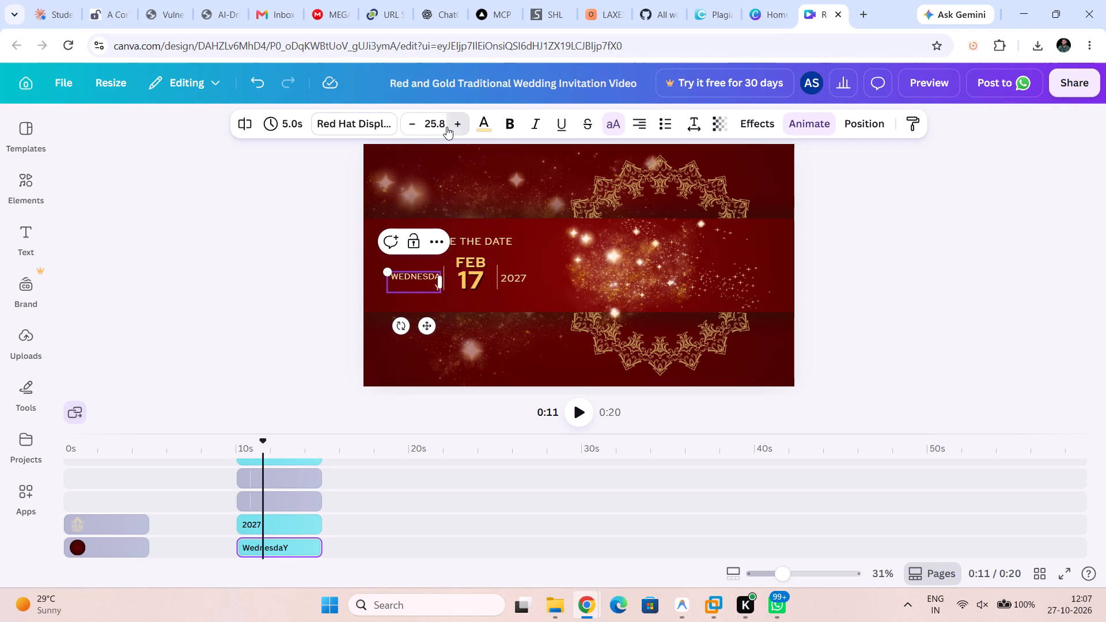
pyautogui.doubleClick(438, 127)
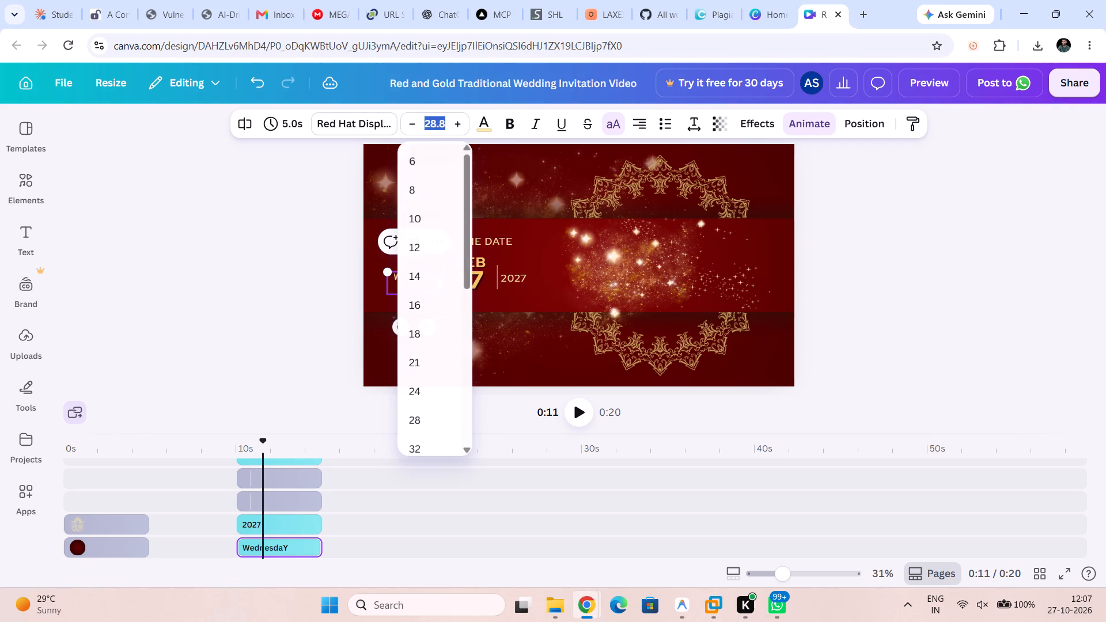
pyautogui.write('25.7')
pyautogui.press('Return')
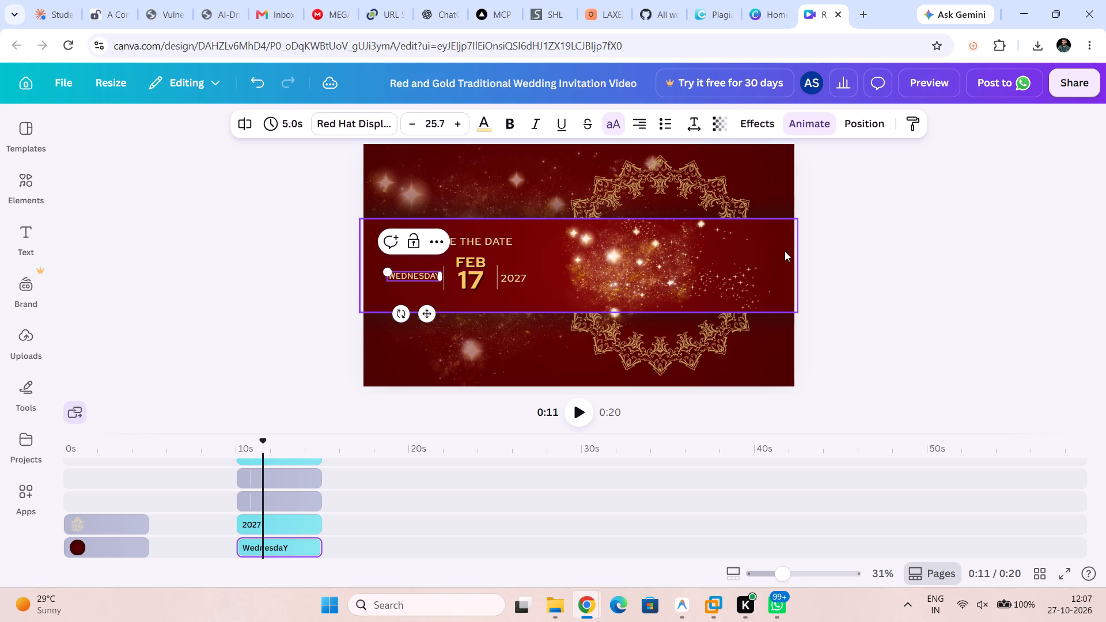
pyautogui.click(842, 271)
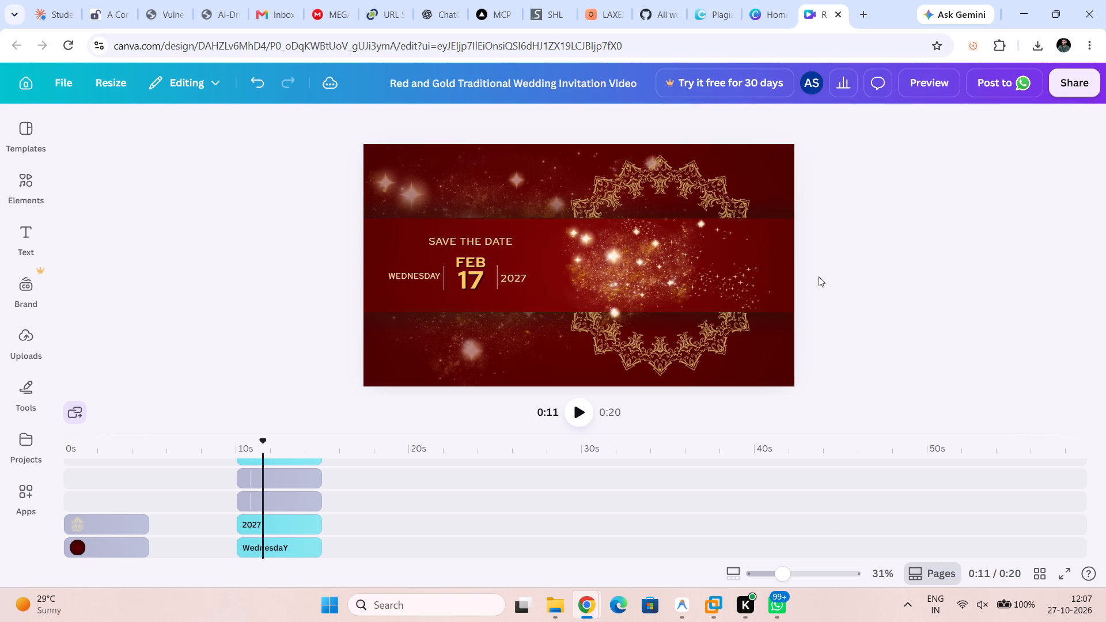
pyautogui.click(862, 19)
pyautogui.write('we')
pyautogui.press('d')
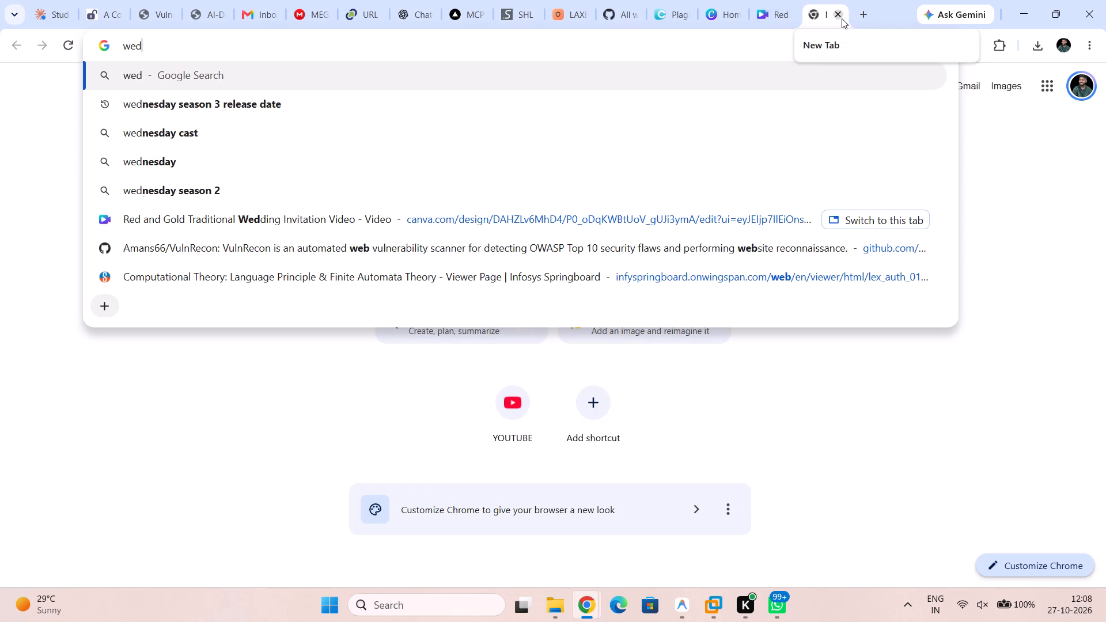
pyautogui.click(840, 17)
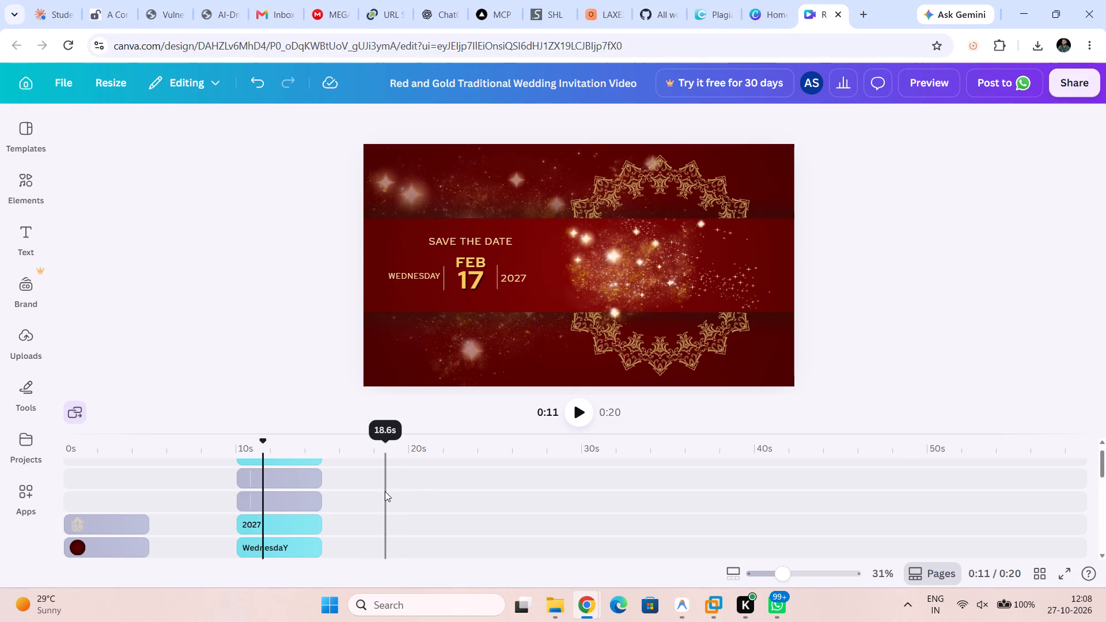
# Examine the timeline tracks, checking the venue address and "Save the date" text clips on their pages.
pyautogui.scroll(-1, 385, 491)
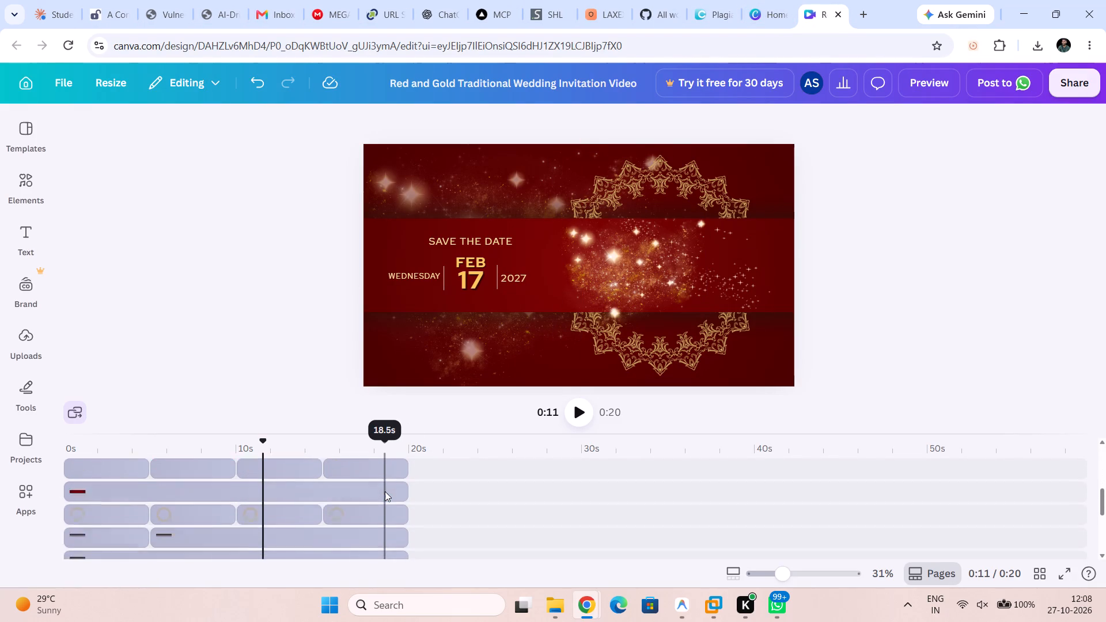
pyautogui.scroll(-1, 385, 491)
pyautogui.scroll(2, 385, 491)
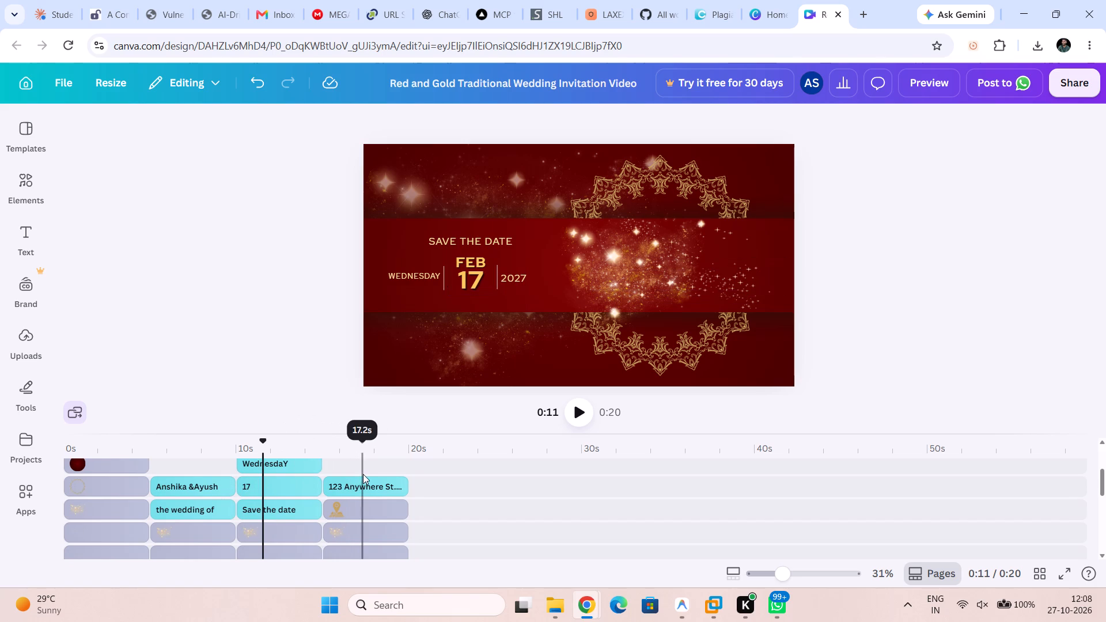
pyautogui.click(366, 490)
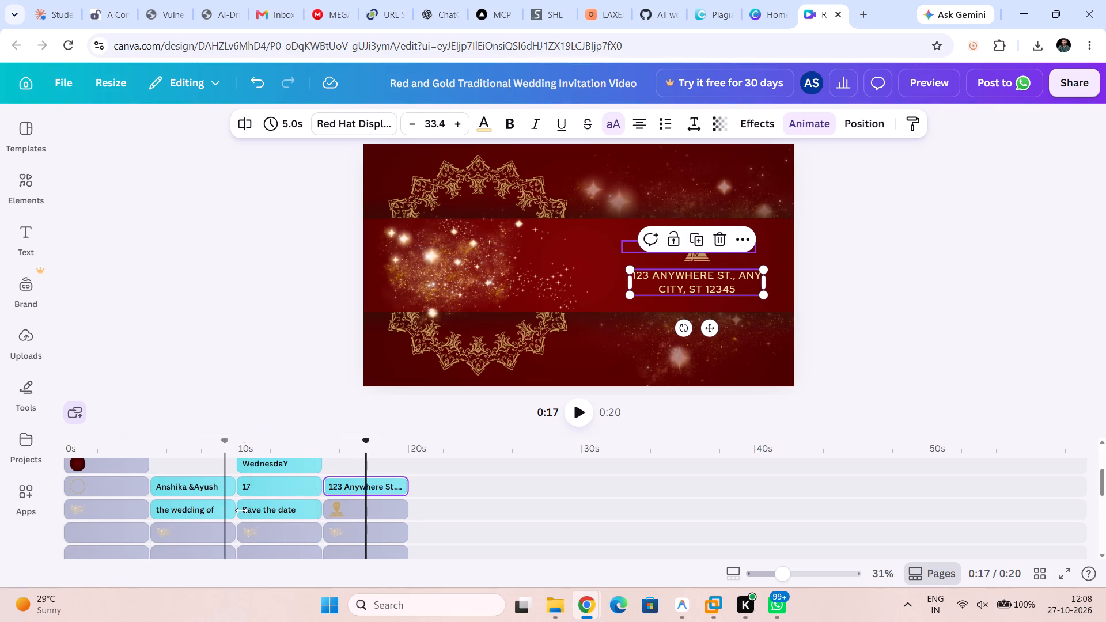
pyautogui.click(282, 509)
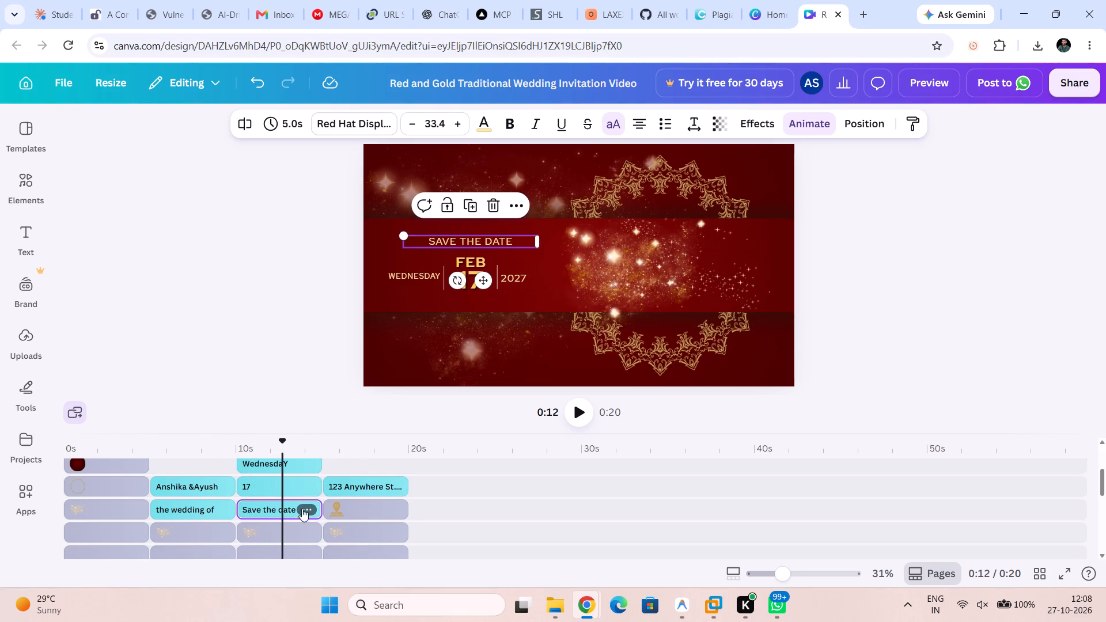
pyautogui.scroll(-2, 497, 519)
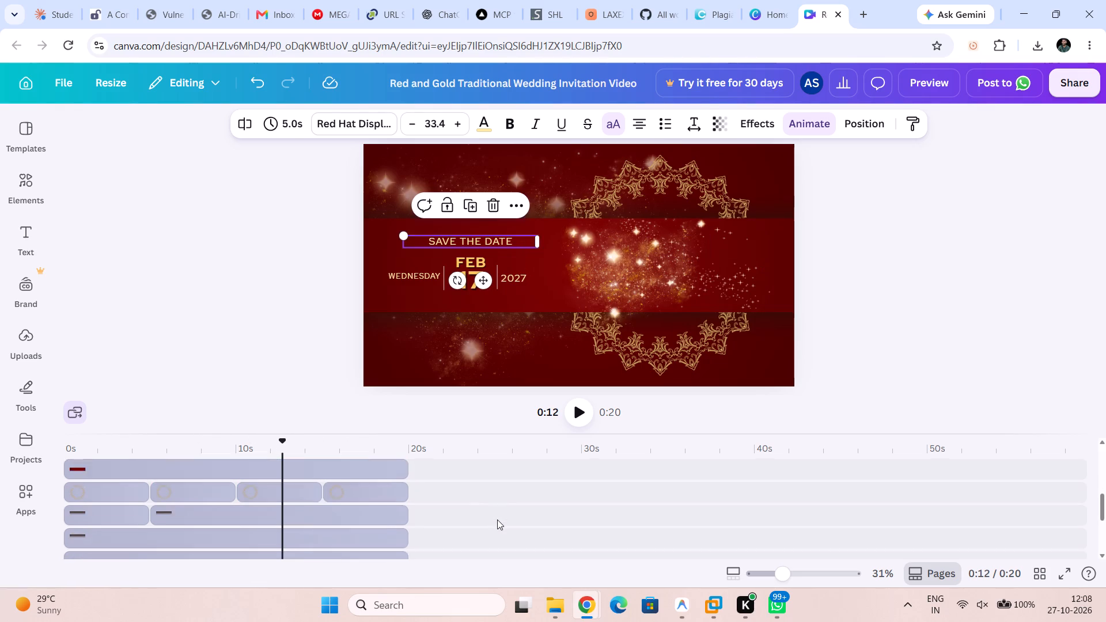
pyautogui.scroll(-3, 497, 519)
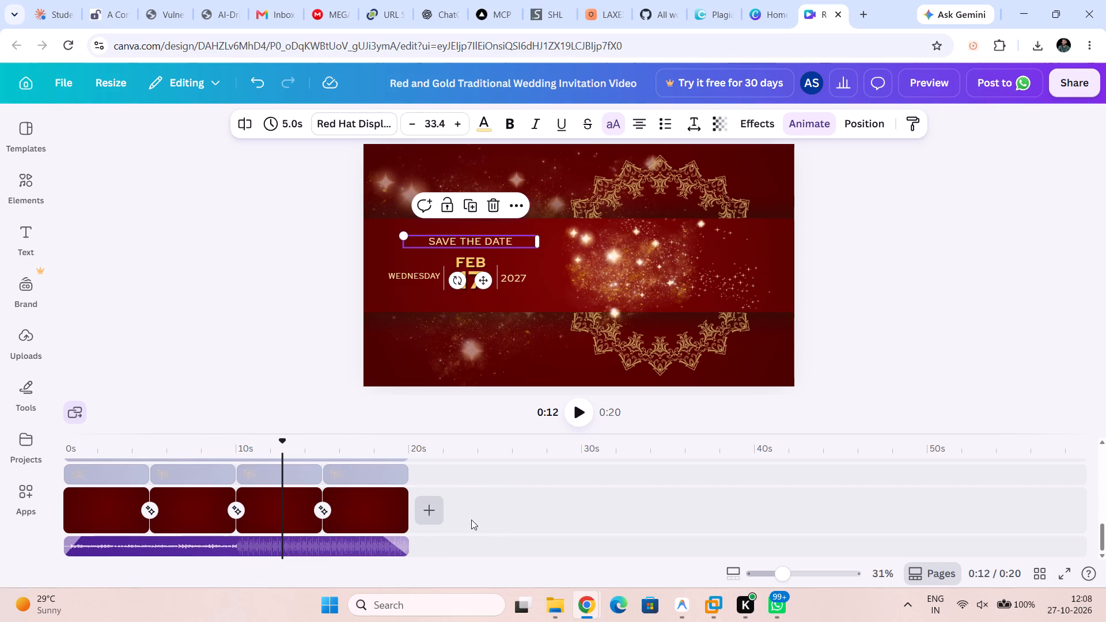
pyautogui.scroll(3, 297, 536)
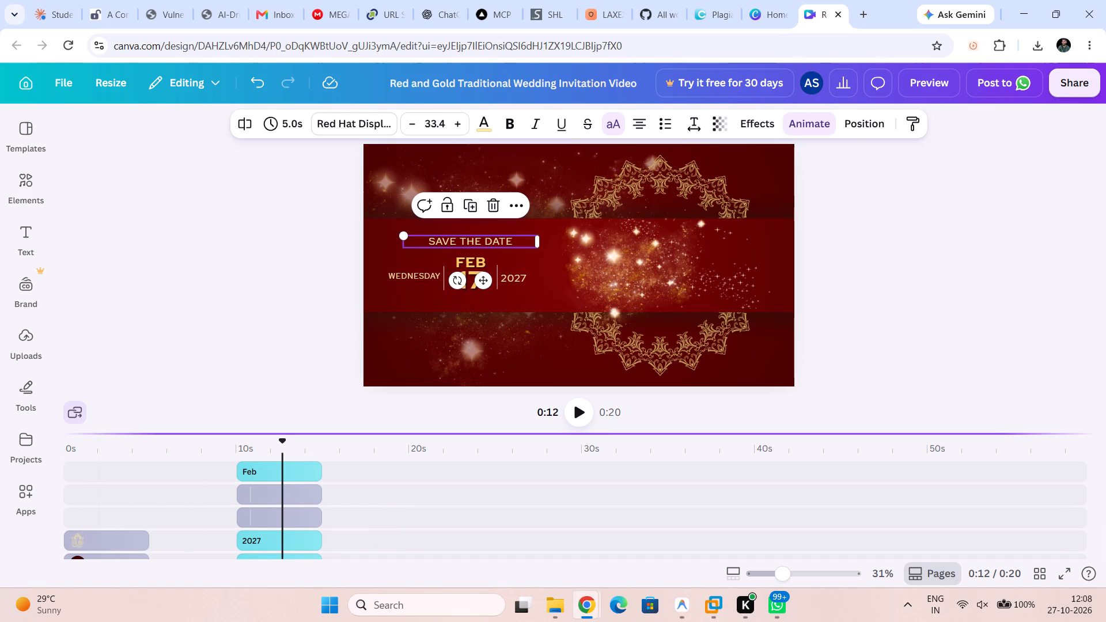
# Play the invitation video from the beginning through to its end to review it.
pyautogui.click(63, 468)
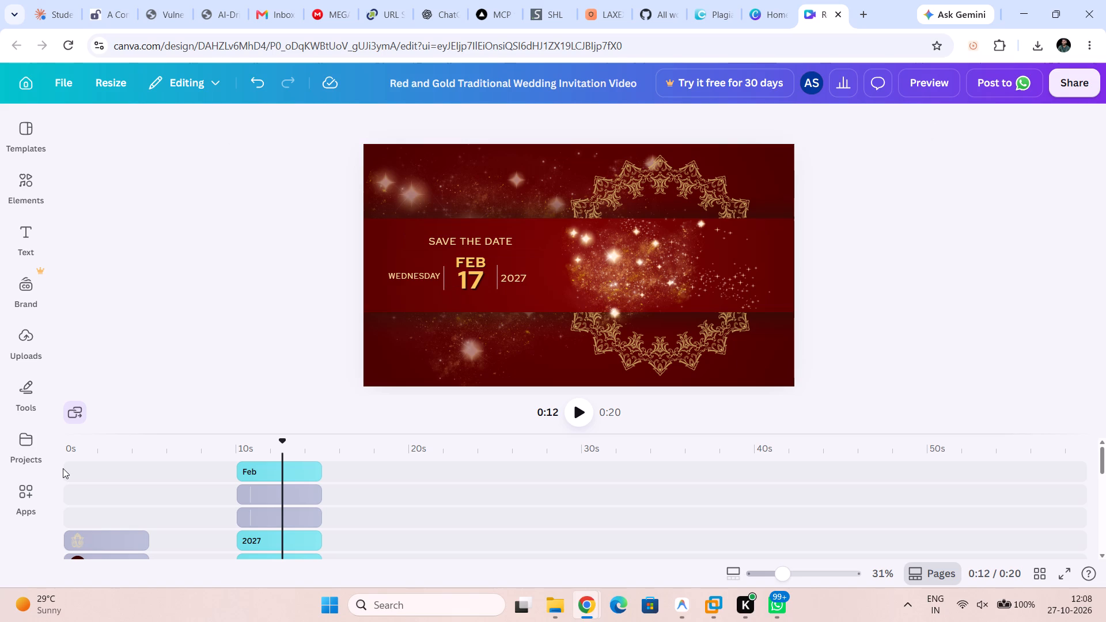
pyautogui.click(63, 468)
pyautogui.doubleClick(63, 466)
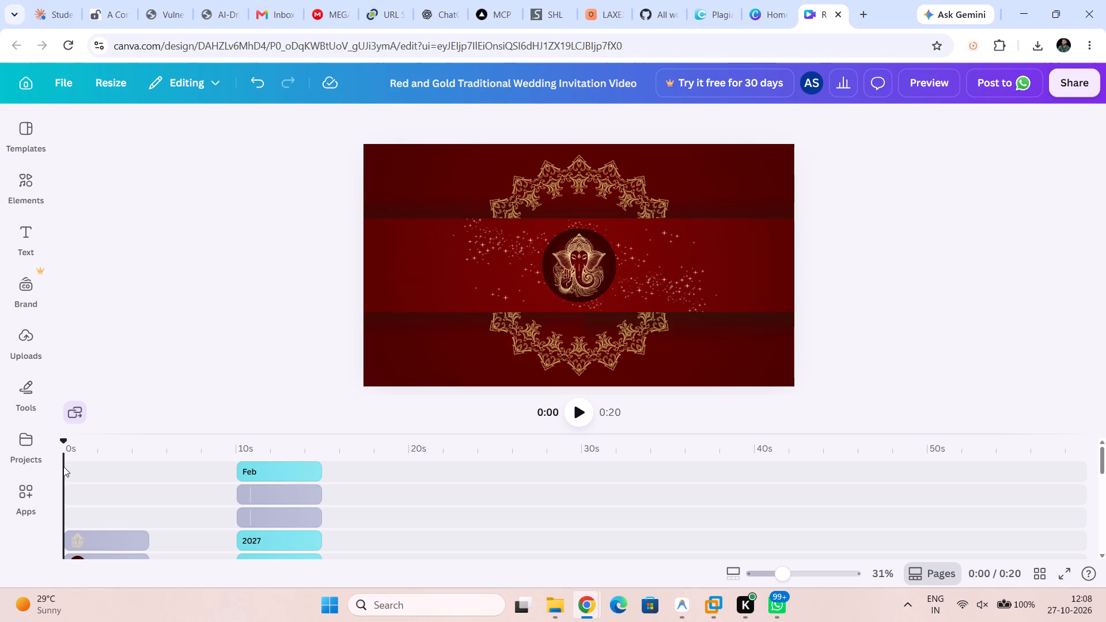
pyautogui.moveTo(63, 466); pyautogui.dragTo(56, 466)
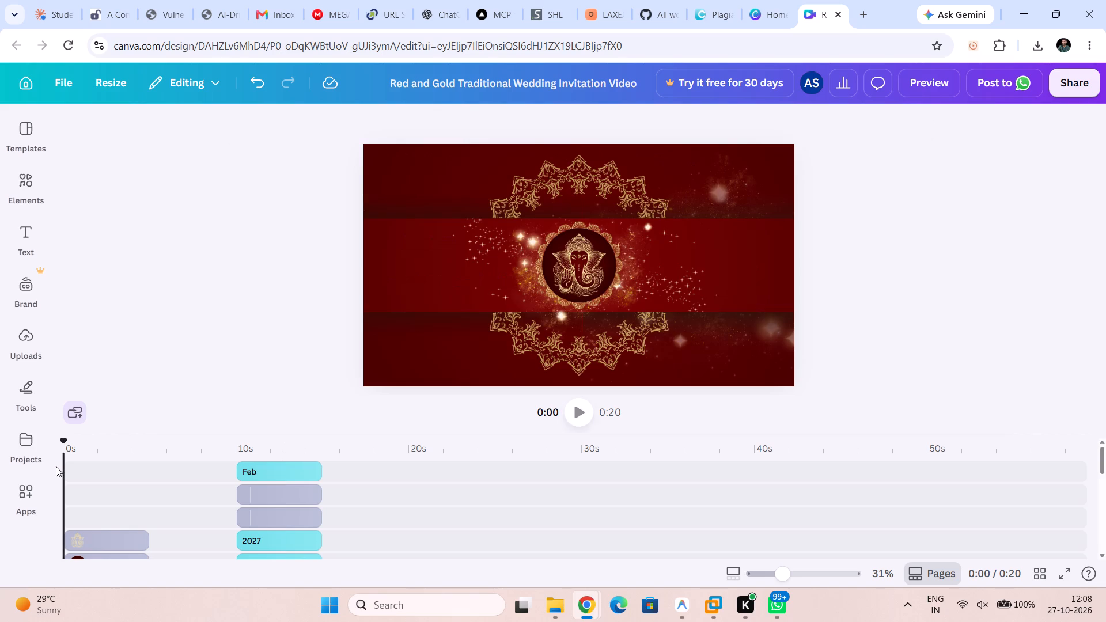
pyautogui.click(580, 416)
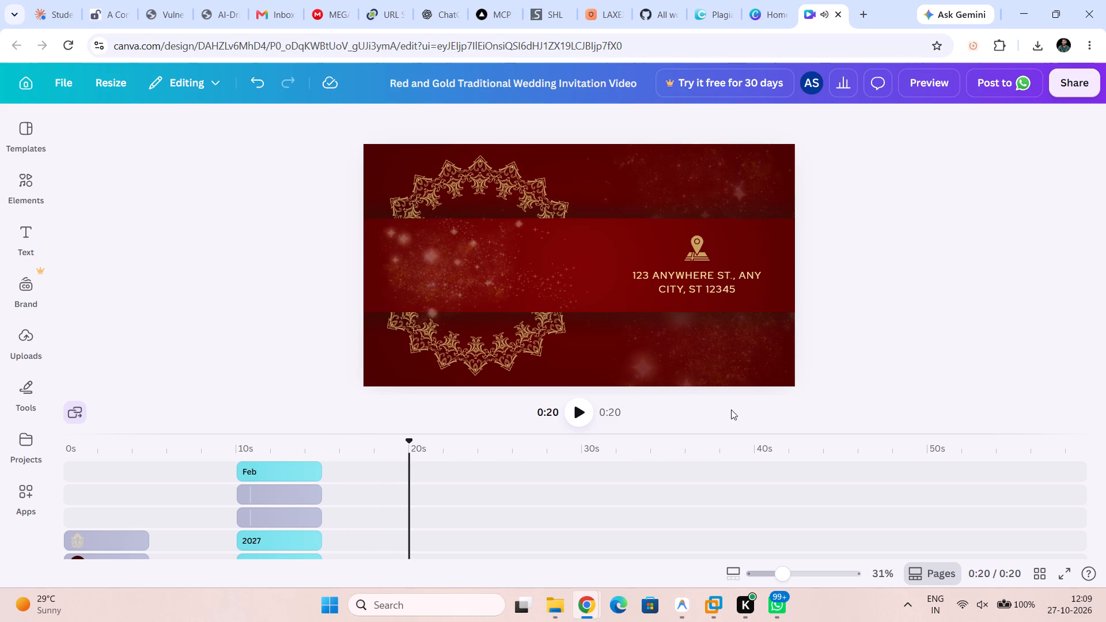
pyautogui.scroll(-3, 731, 409)
# Search the design elements for "couple" and narrow the results to graphics.
pyautogui.click(26, 189)
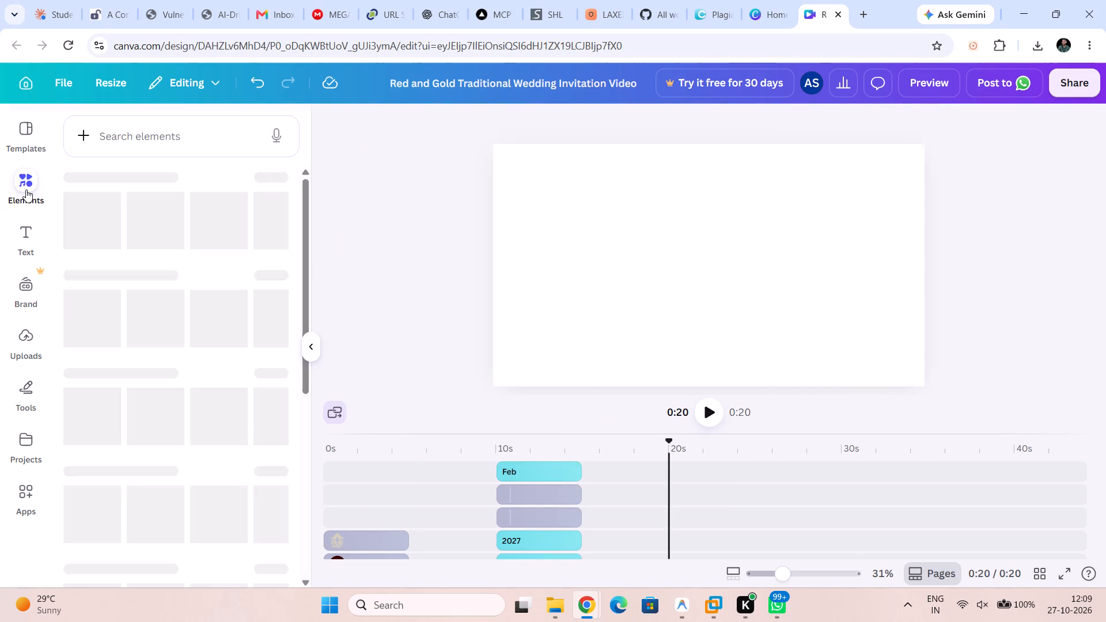
pyautogui.click(143, 135)
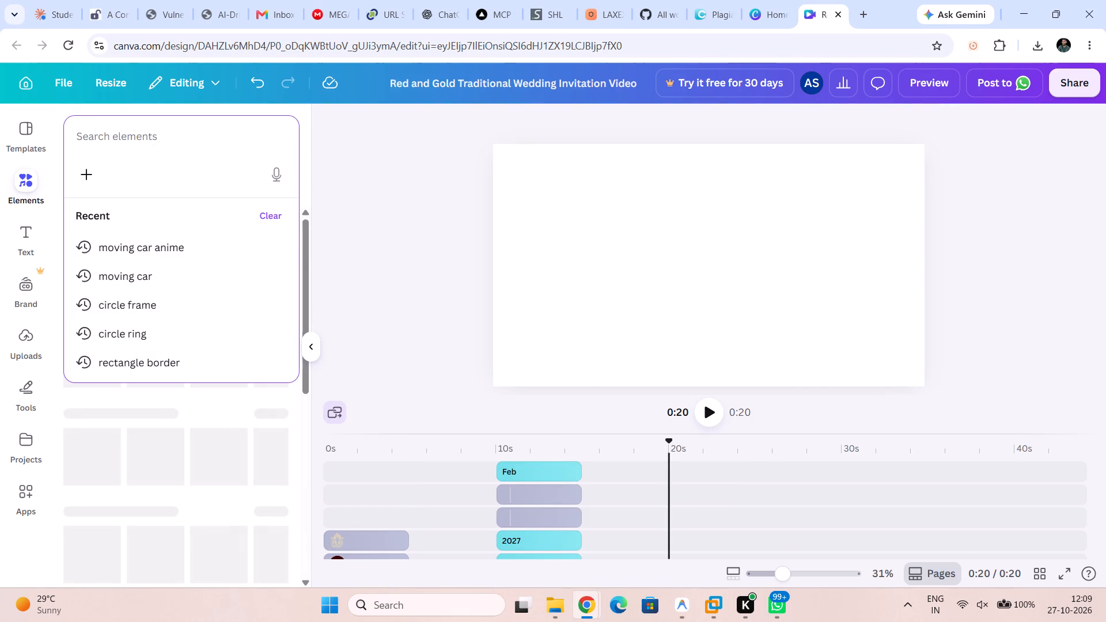
pyautogui.write('couple')
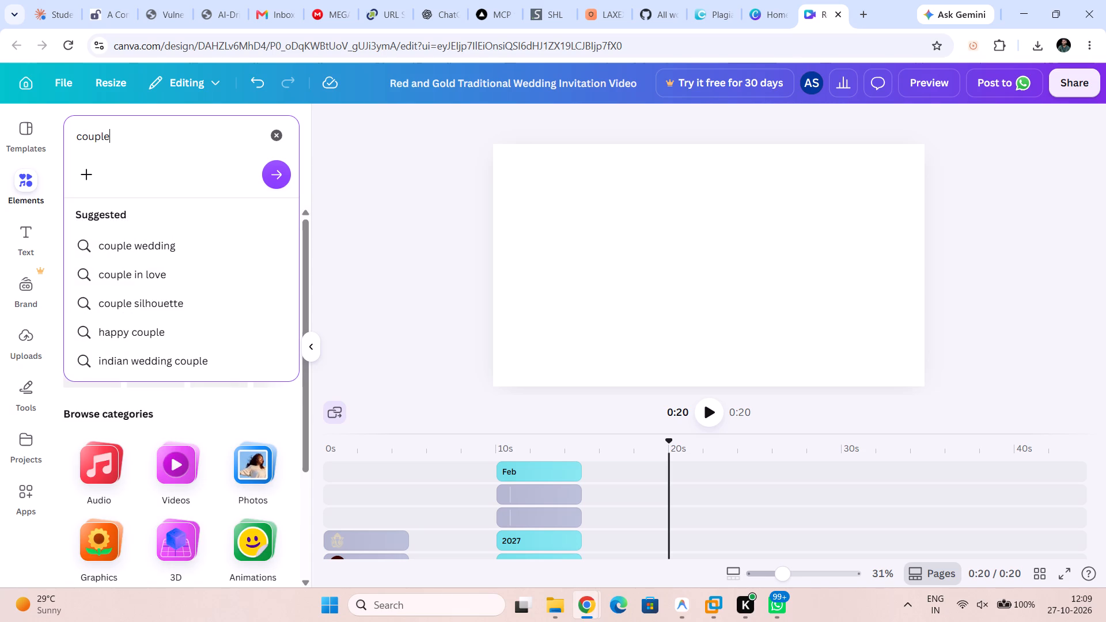
pyautogui.press('Return')
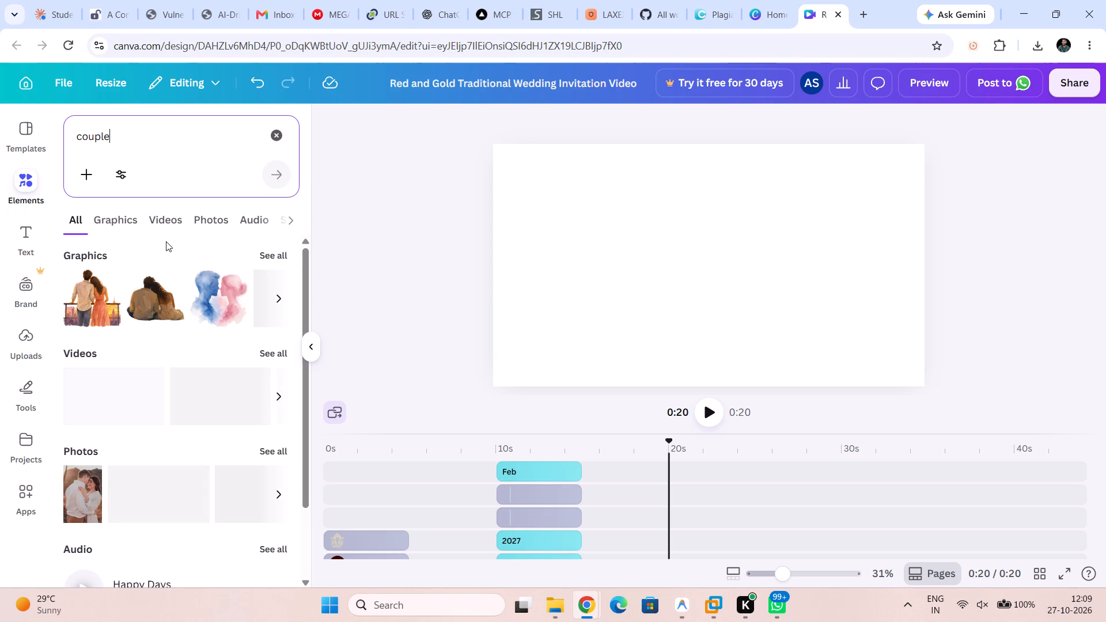
pyautogui.click(132, 219)
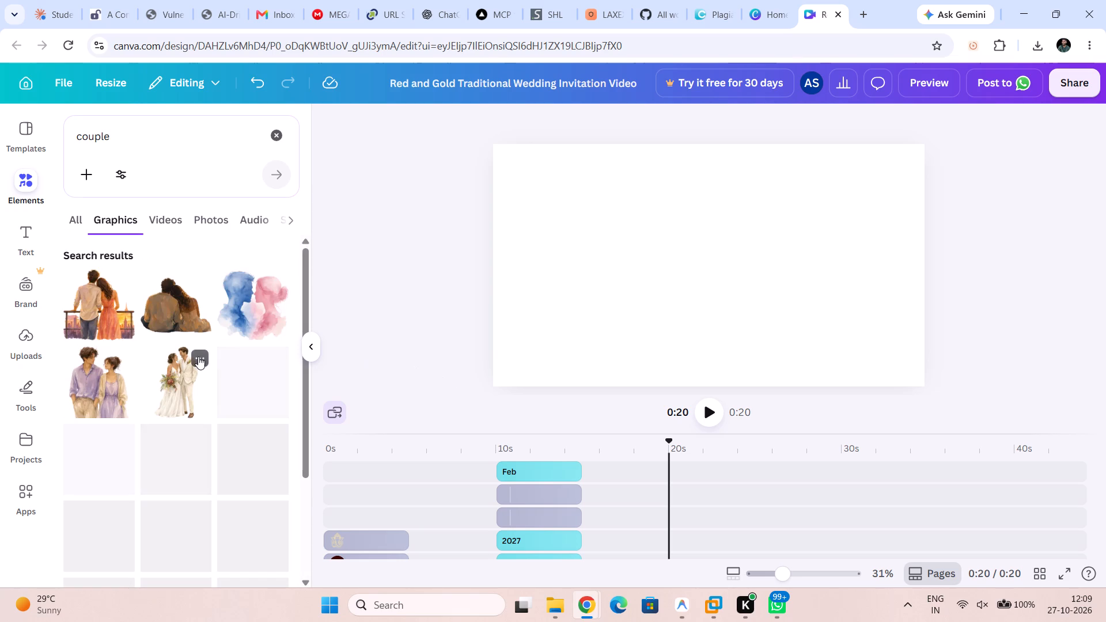
# Look through the couple graphics for an illustration that suits the wedding invitation.
pyautogui.scroll(-4, 198, 356)
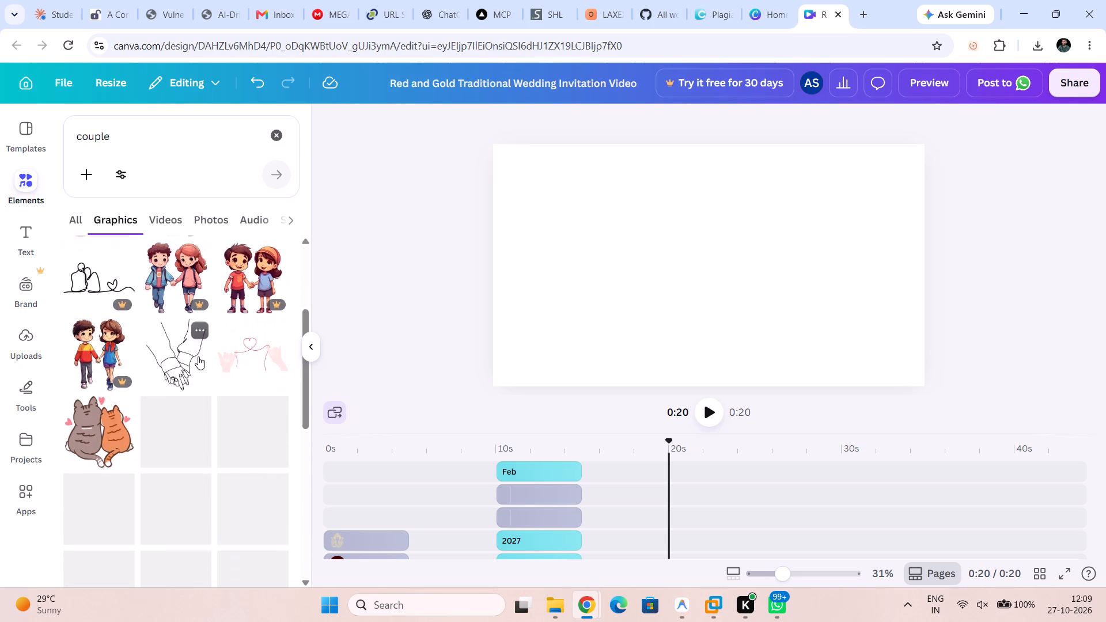
pyautogui.scroll(-4, 198, 356)
pyautogui.scroll(1, 198, 356)
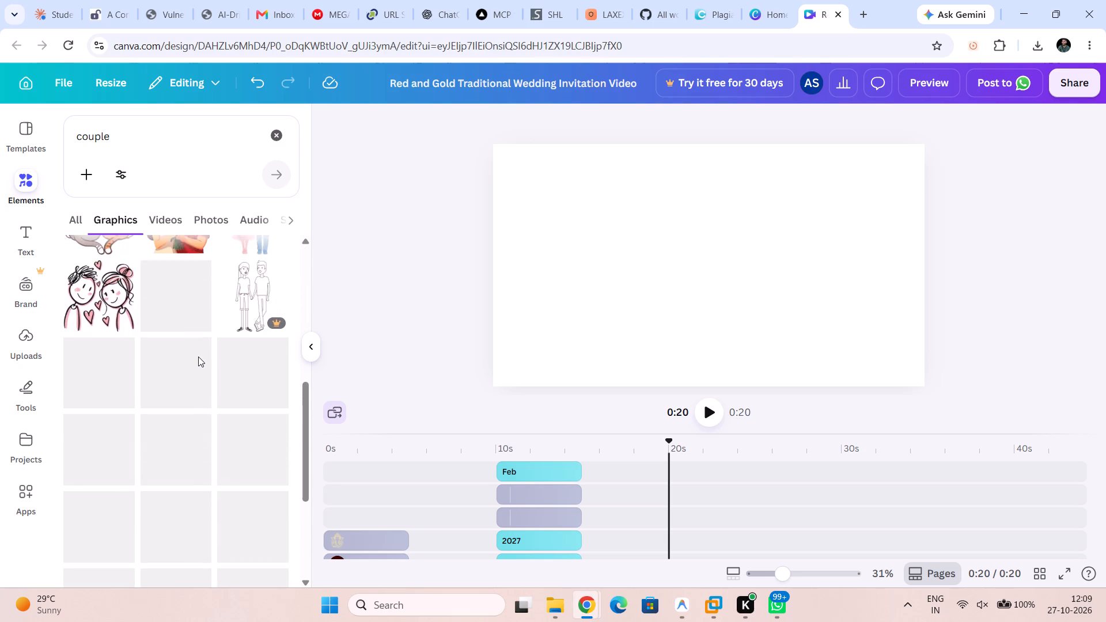
pyautogui.scroll(2, 198, 356)
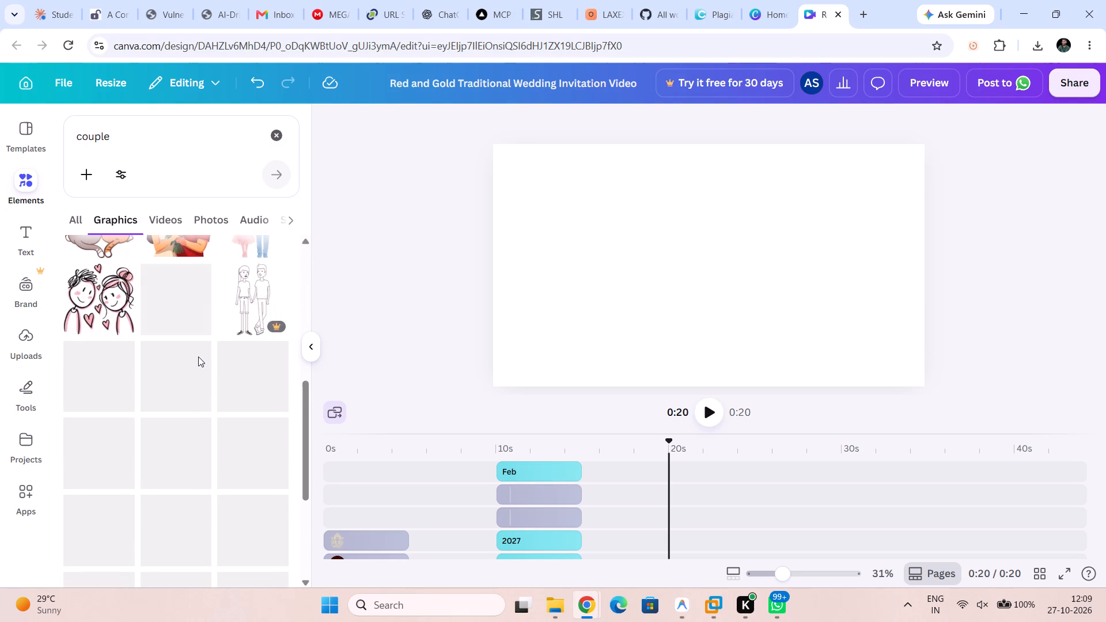
pyautogui.scroll(2, 198, 356)
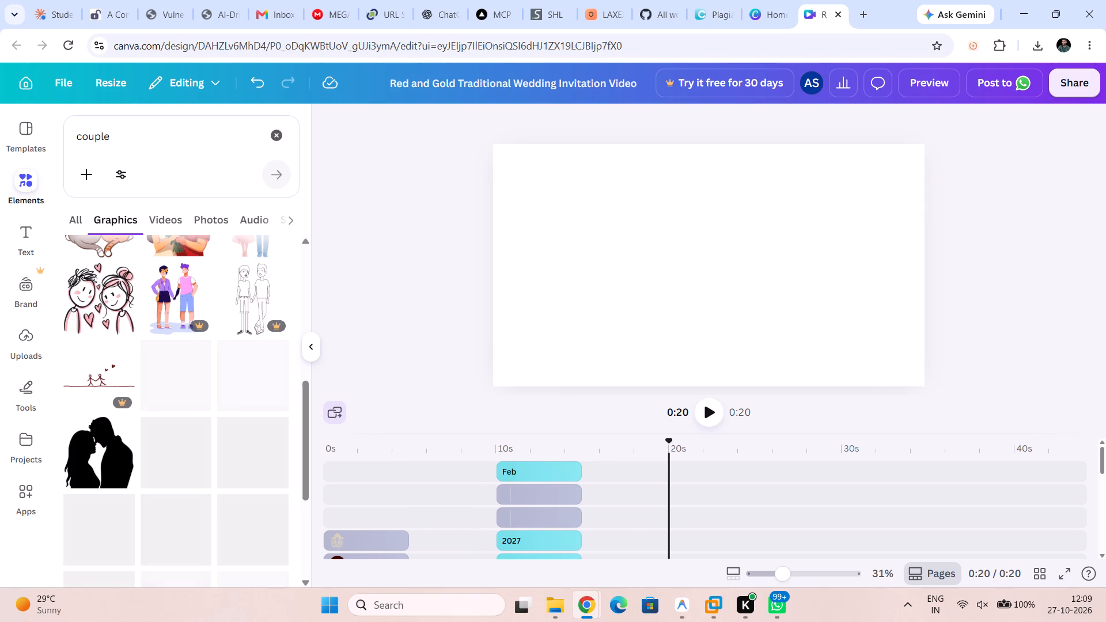
pyautogui.scroll(-1, 410, 492)
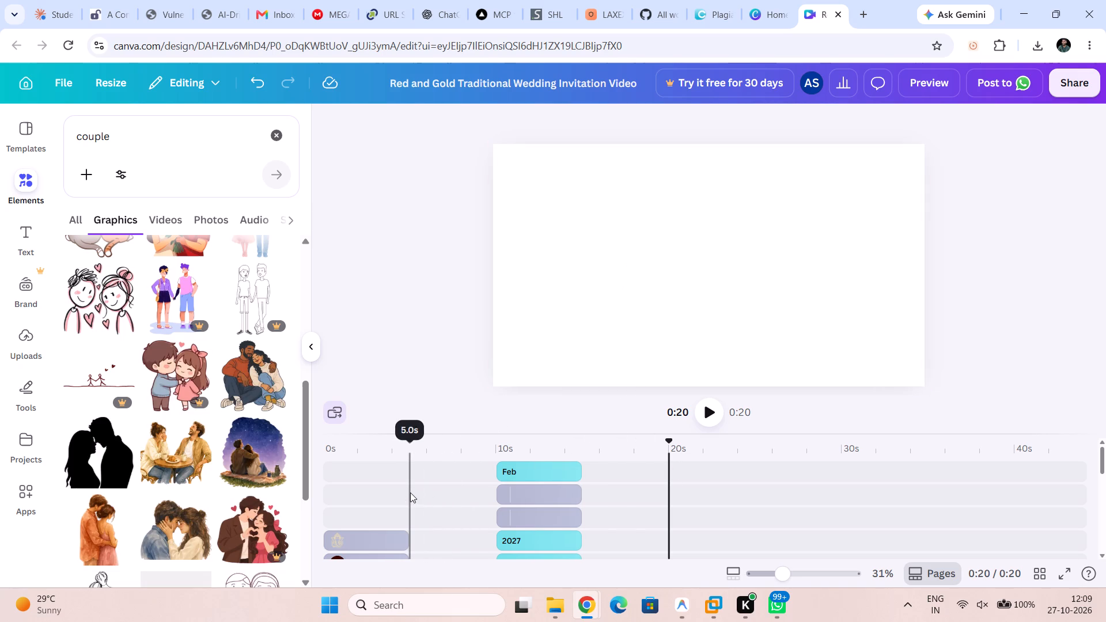
pyautogui.scroll(-1, 410, 492)
# Place the coral illustration of a couple with a heart over the mandala on the couple's names page, at about 6 s.
pyautogui.click(430, 501)
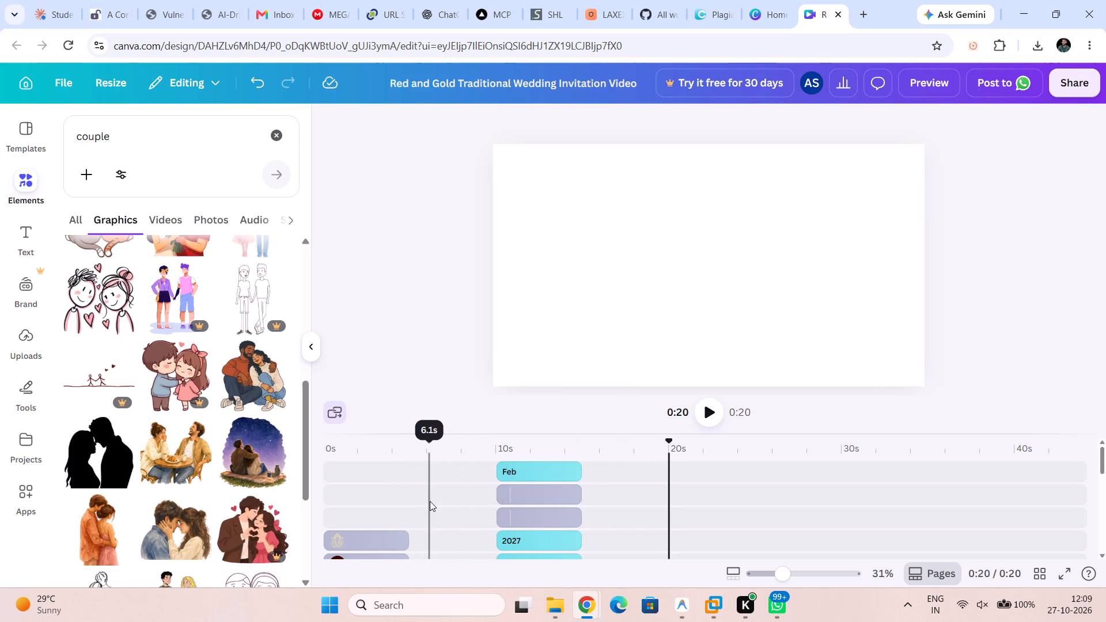
pyautogui.moveTo(430, 501); pyautogui.dragTo(388, 496)
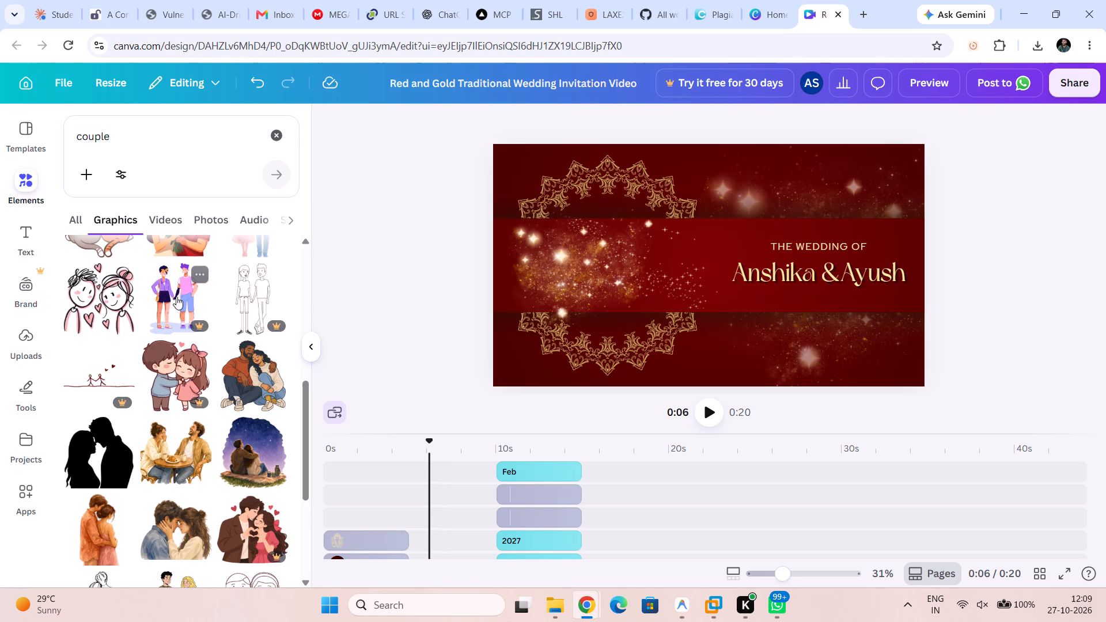
pyautogui.scroll(-3, 167, 351)
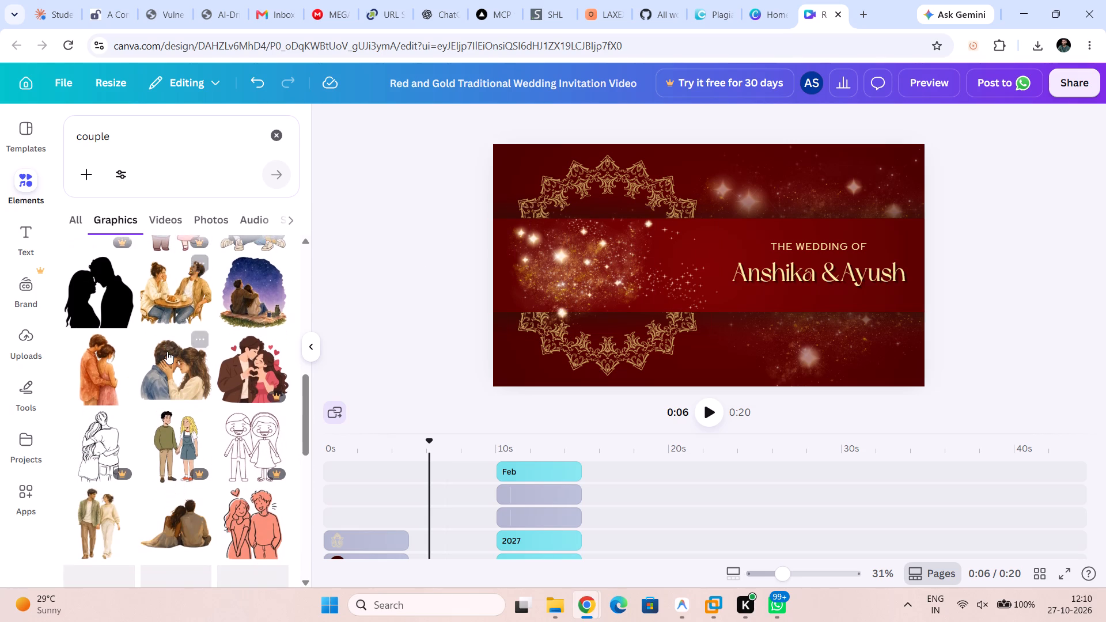
pyautogui.scroll(-1, 167, 351)
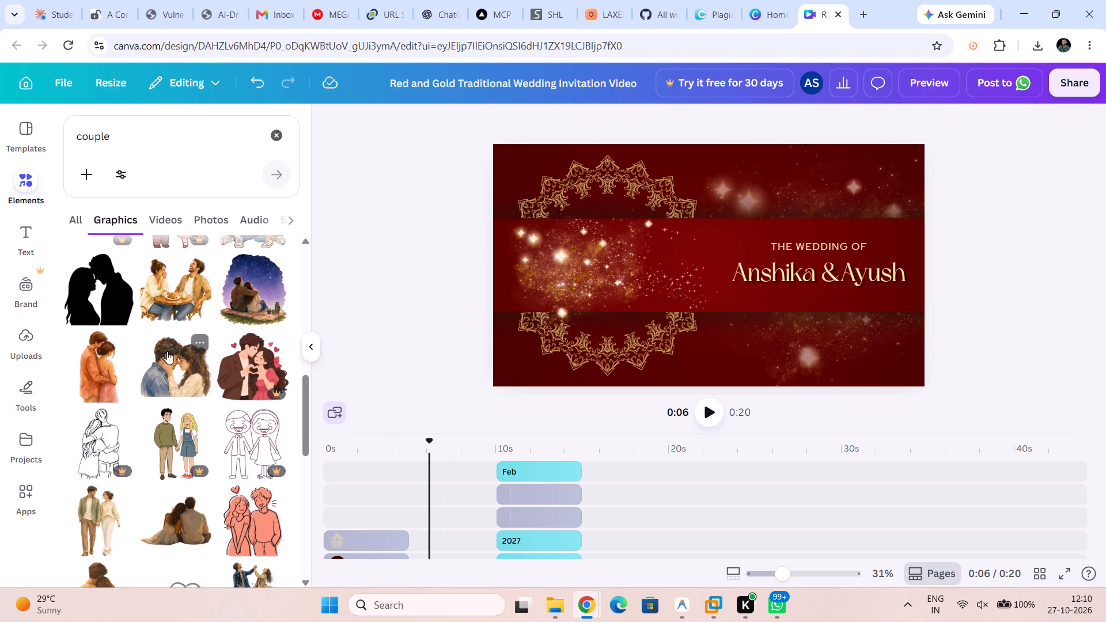
pyautogui.moveTo(248, 372); pyautogui.dragTo(194, 389)
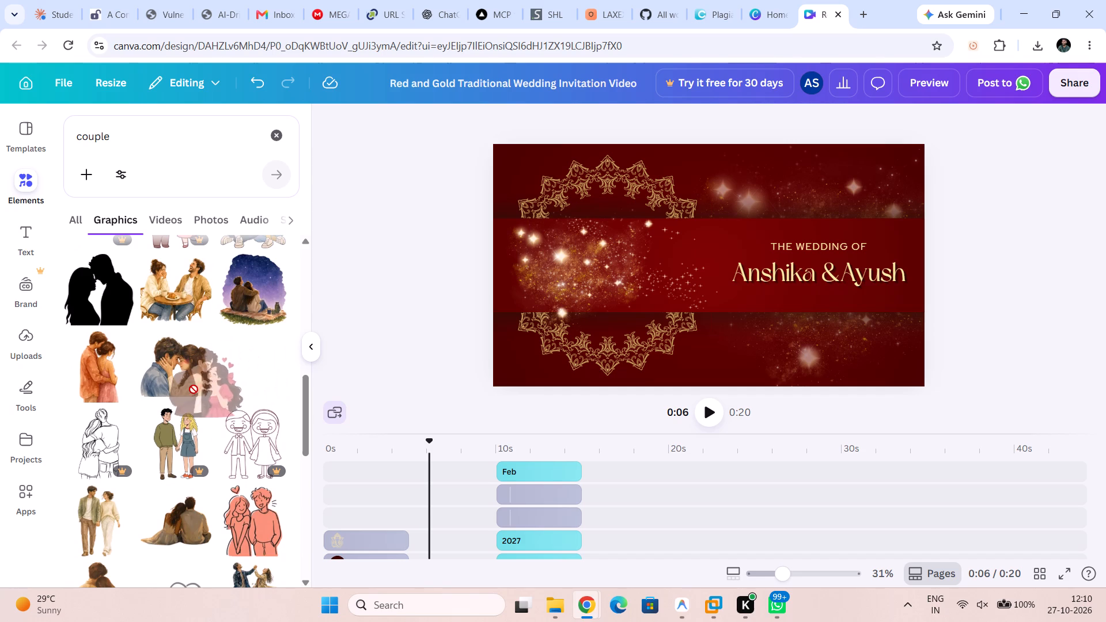
pyautogui.moveTo(194, 389); pyautogui.dragTo(247, 367)
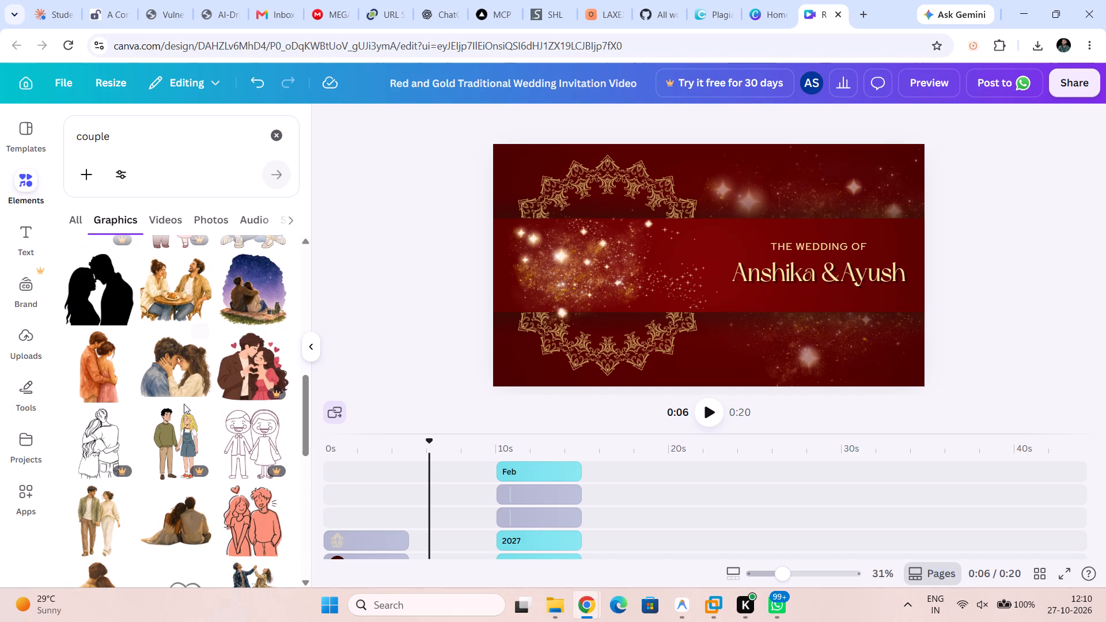
pyautogui.scroll(-2, 184, 404)
pyautogui.scroll(-1, 173, 452)
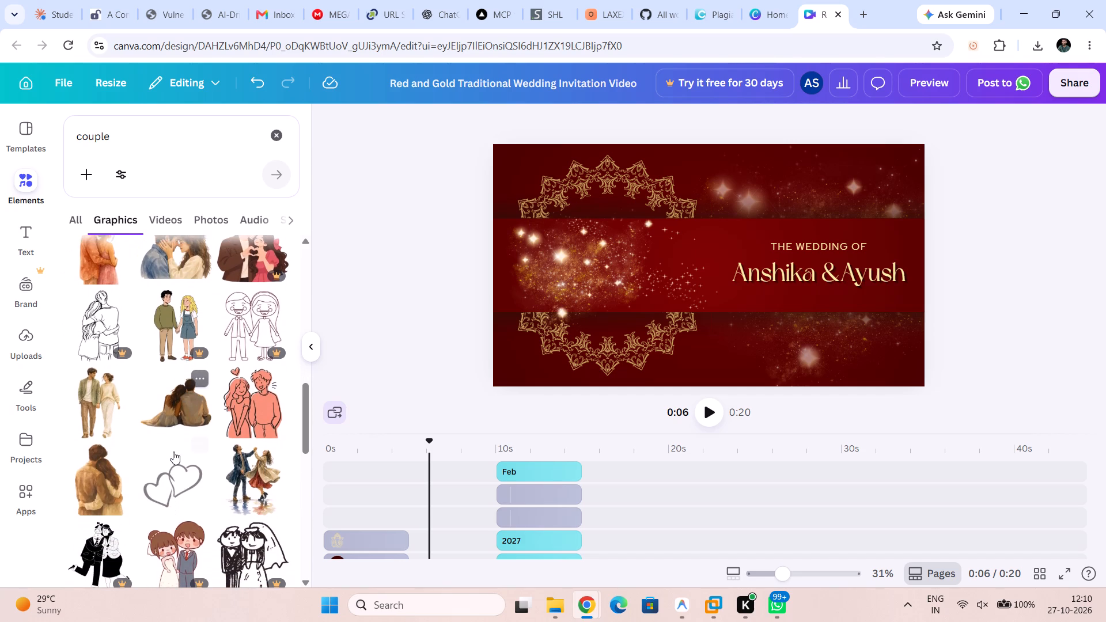
pyautogui.scroll(-1, 173, 452)
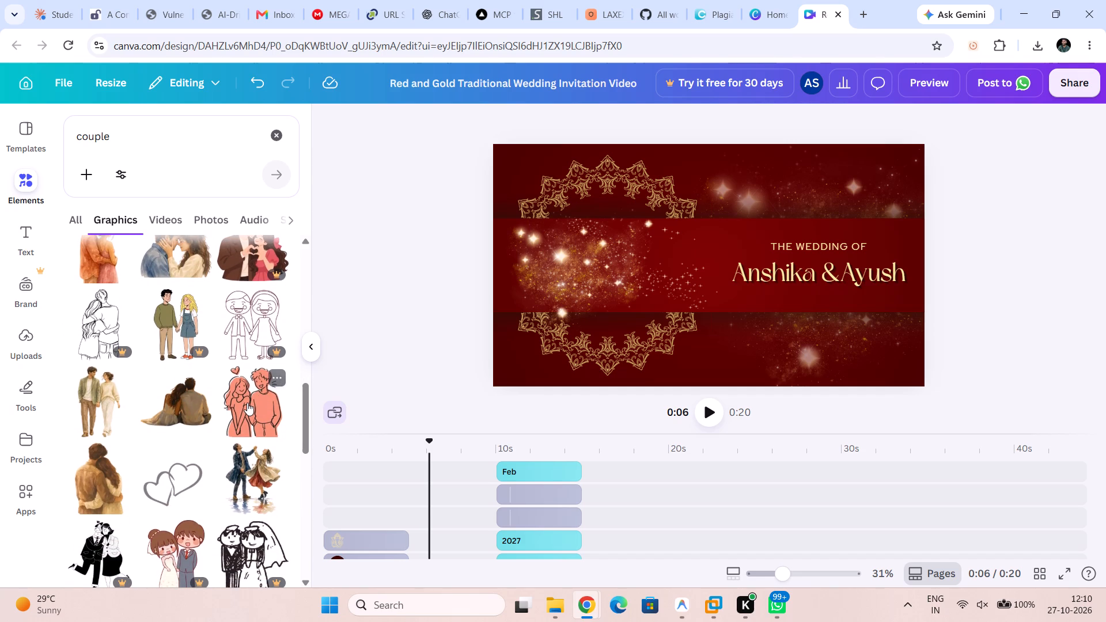
pyautogui.scroll(-4, 247, 403)
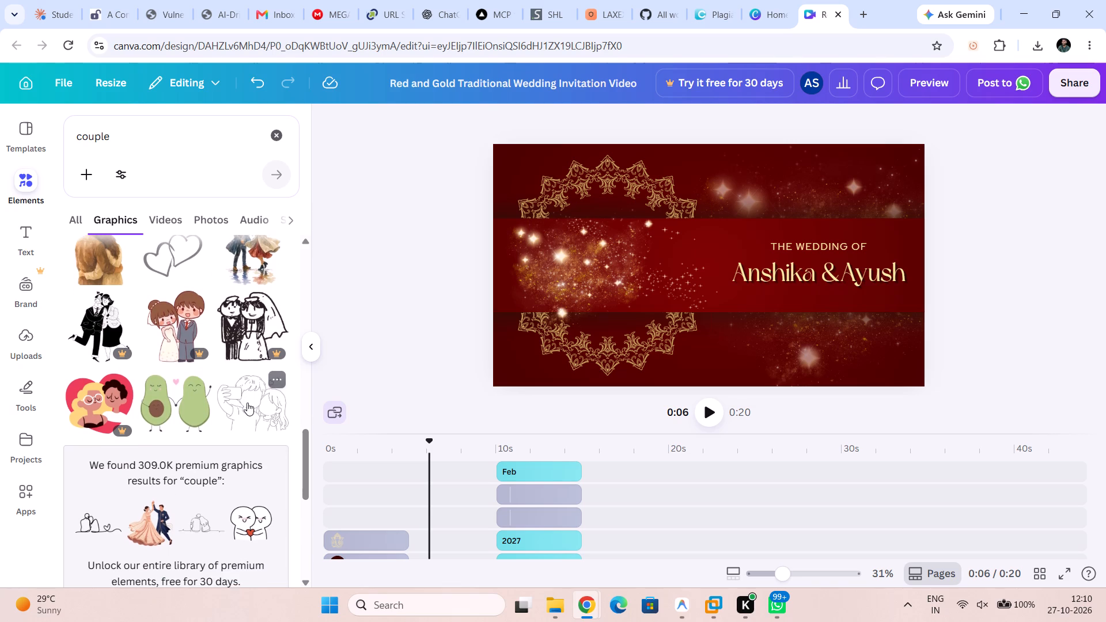
pyautogui.scroll(-1, 247, 403)
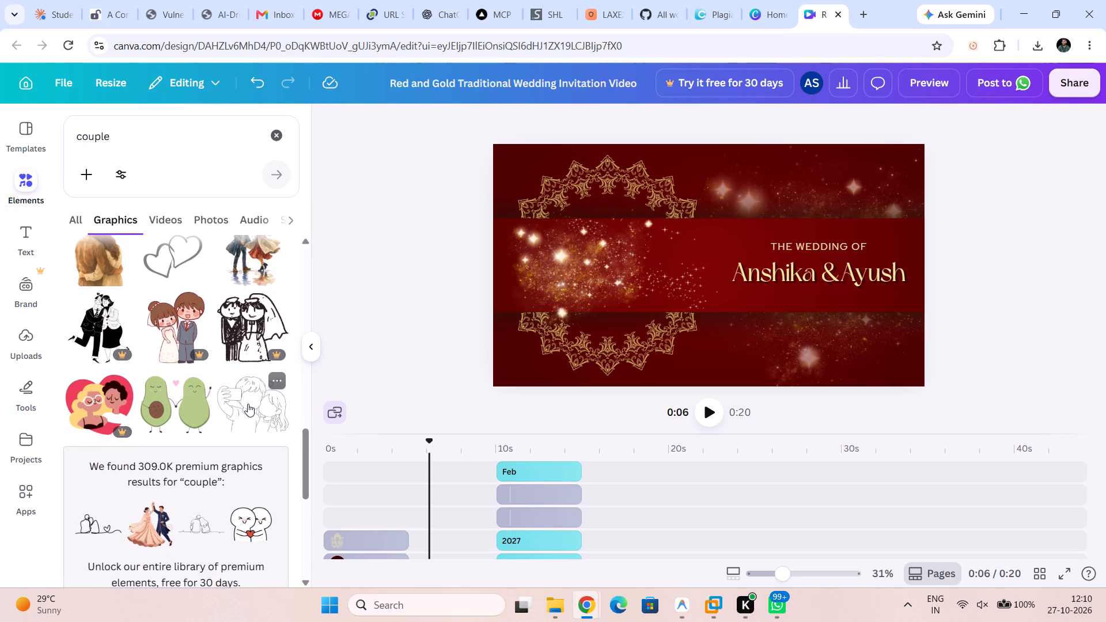
pyautogui.scroll(4, 248, 404)
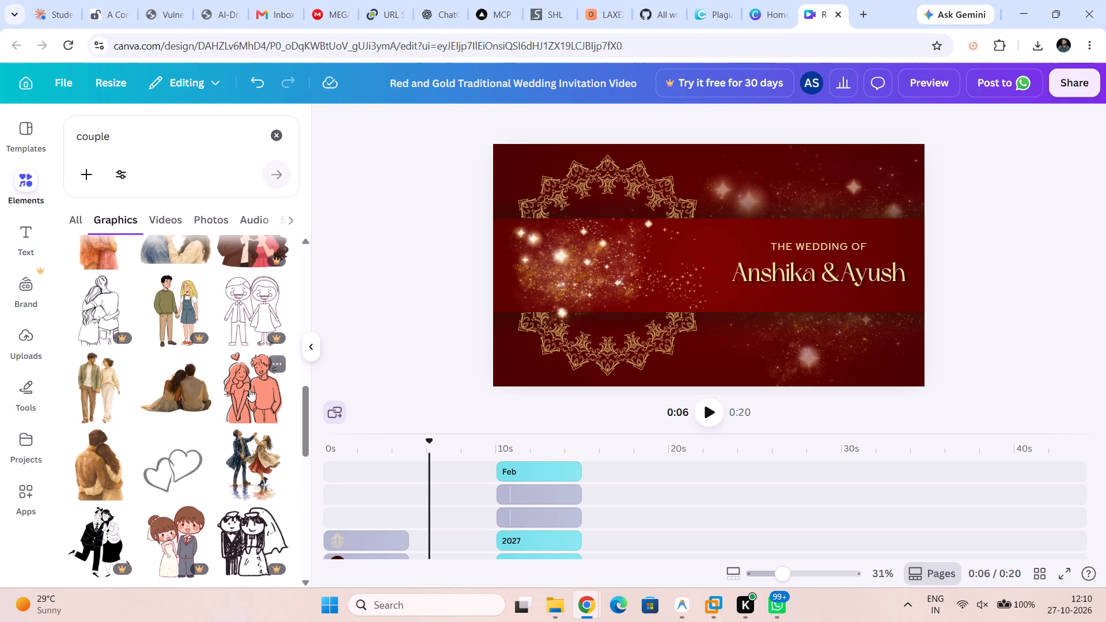
pyautogui.moveTo(249, 389); pyautogui.dragTo(546, 260)
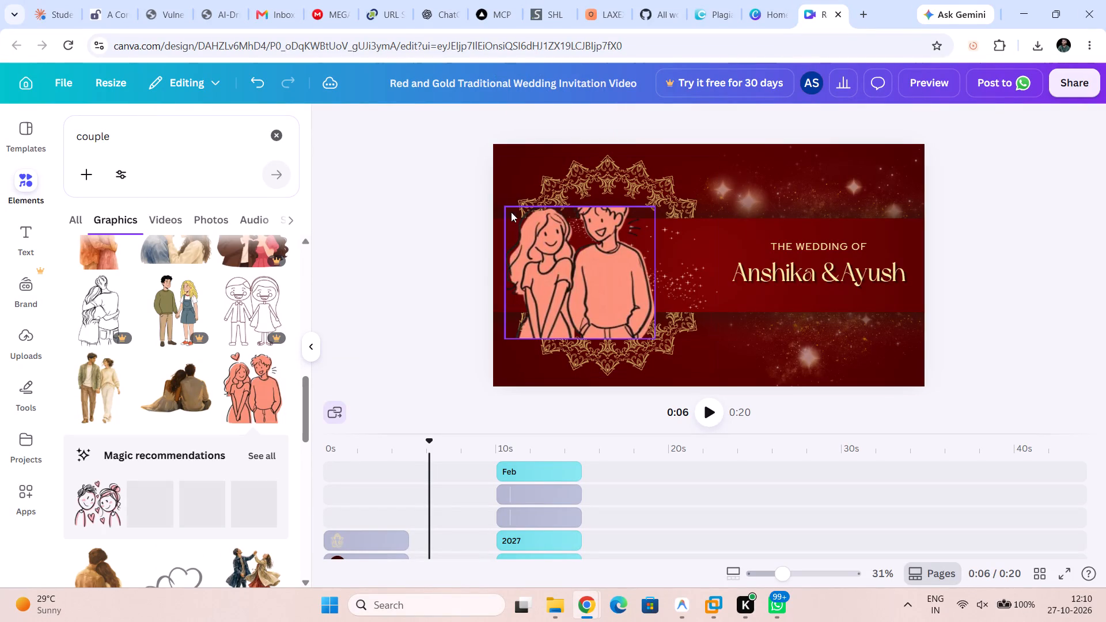
# Scale the couple illustration down to about 363 wide and centre it inside the mandala on the red band.
pyautogui.click(527, 225)
pyautogui.moveTo(506, 202); pyautogui.dragTo(532, 228)
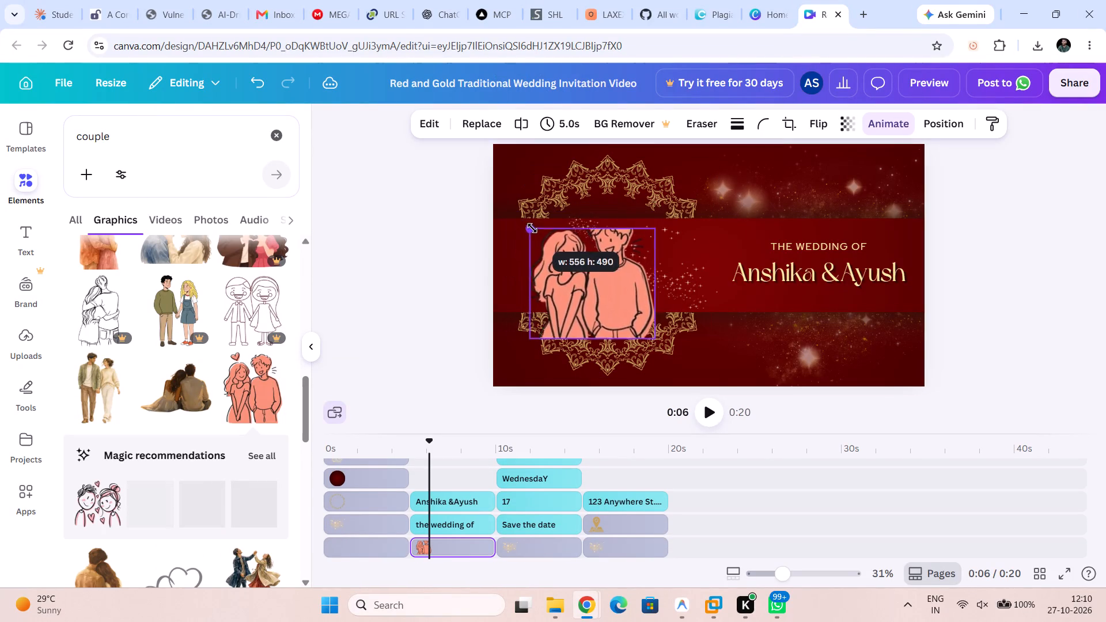
pyautogui.moveTo(532, 228); pyautogui.dragTo(581, 255)
pyautogui.moveTo(617, 283); pyautogui.dragTo(622, 252)
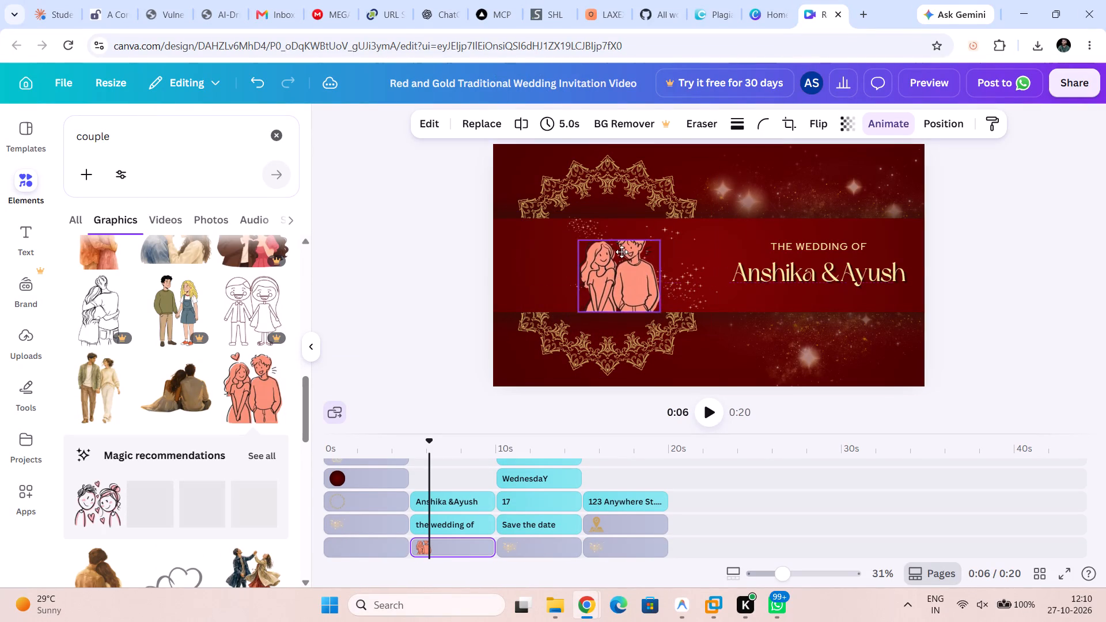
pyautogui.moveTo(622, 252); pyautogui.dragTo(612, 243)
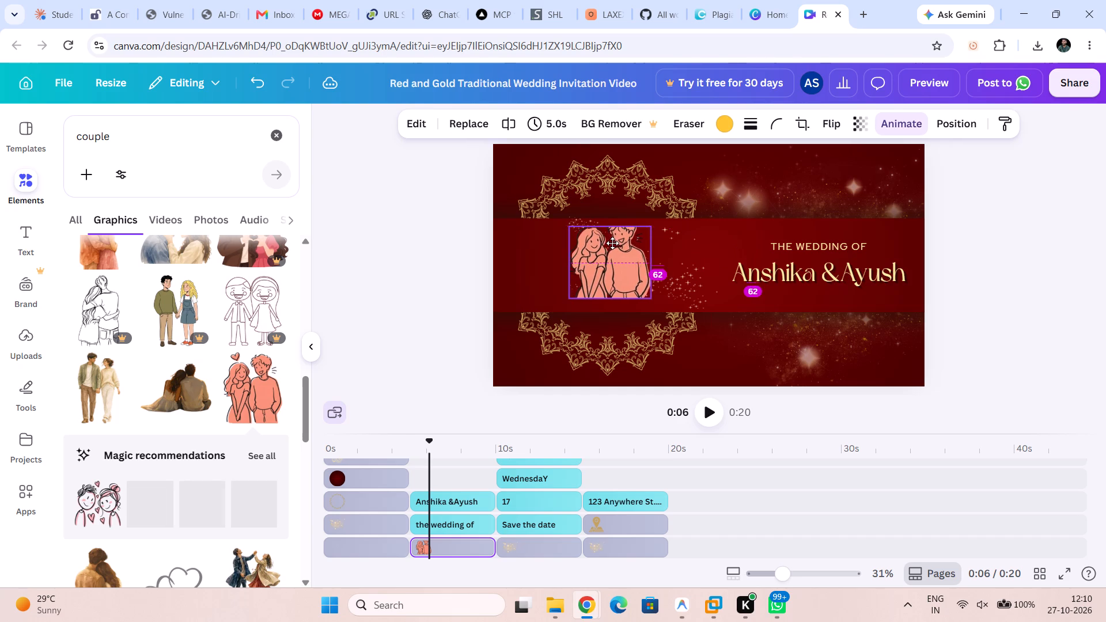
pyautogui.moveTo(612, 243); pyautogui.dragTo(605, 244)
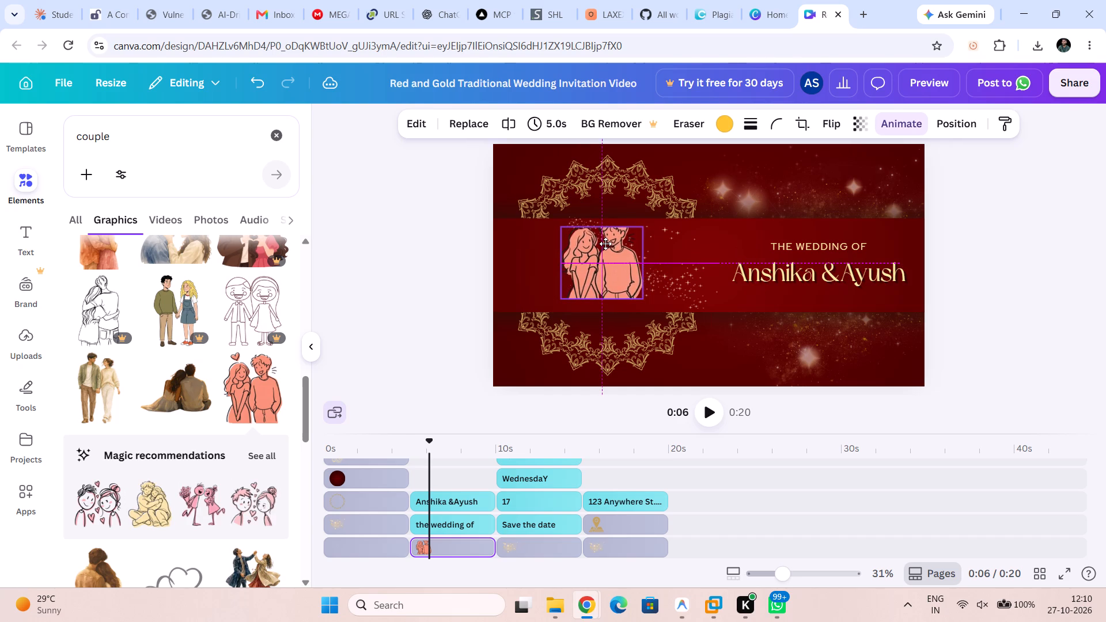
pyautogui.moveTo(605, 244); pyautogui.dragTo(605, 244)
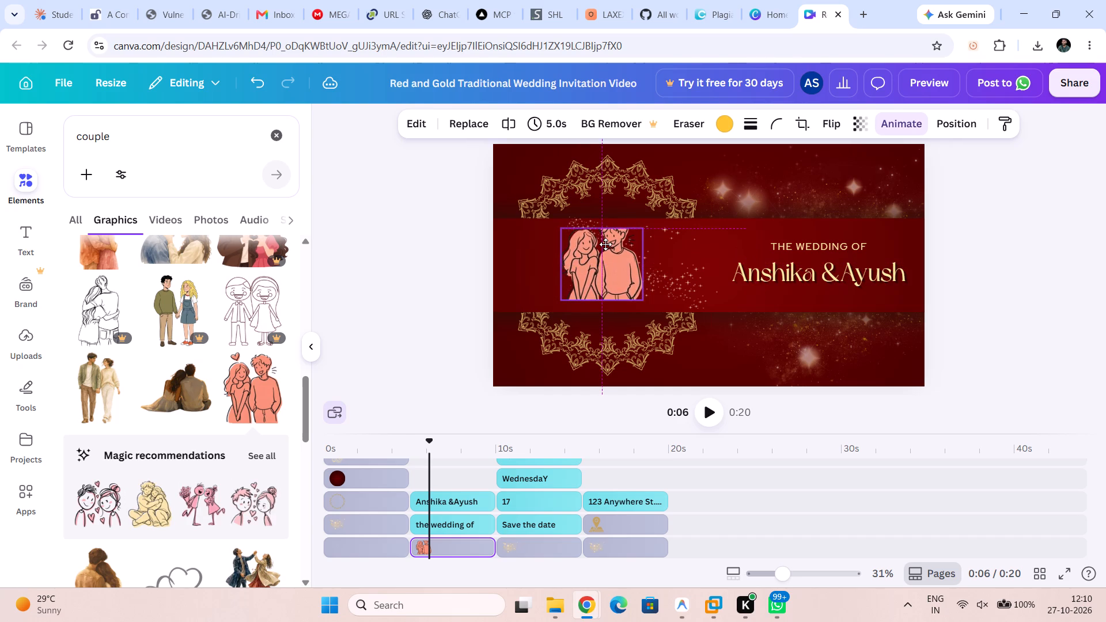
pyautogui.moveTo(605, 244); pyautogui.dragTo(607, 245)
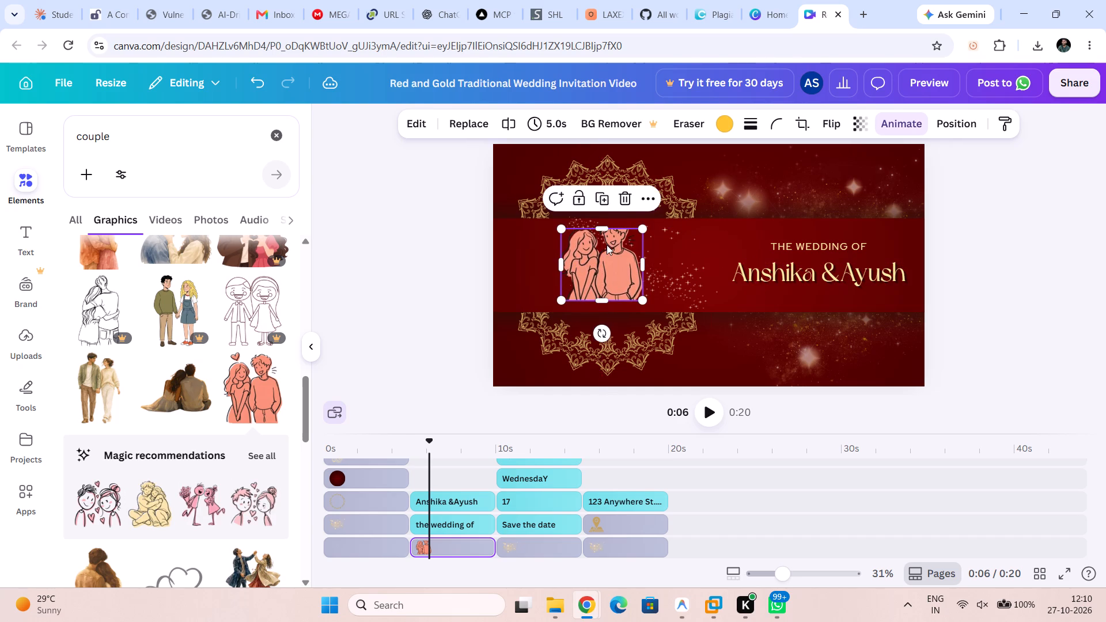
# Extend the couple illustration's frame upward to include the whole heart, and re-centre it inside the mandala within the red band.
pyautogui.moveTo(604, 227); pyautogui.dragTo(606, 218)
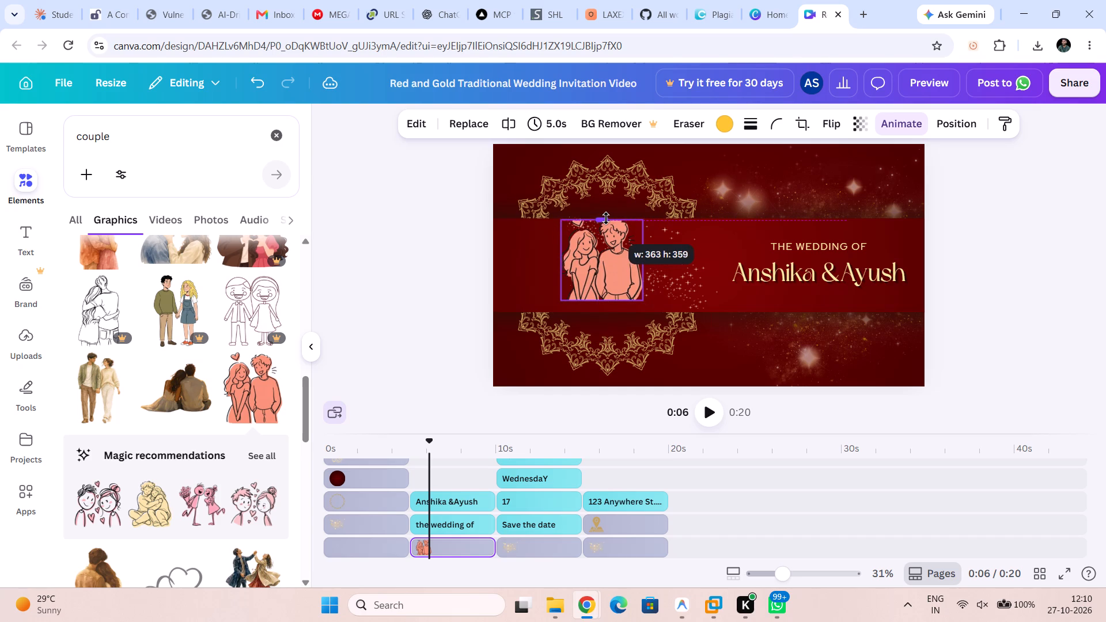
pyautogui.moveTo(606, 218); pyautogui.dragTo(606, 213)
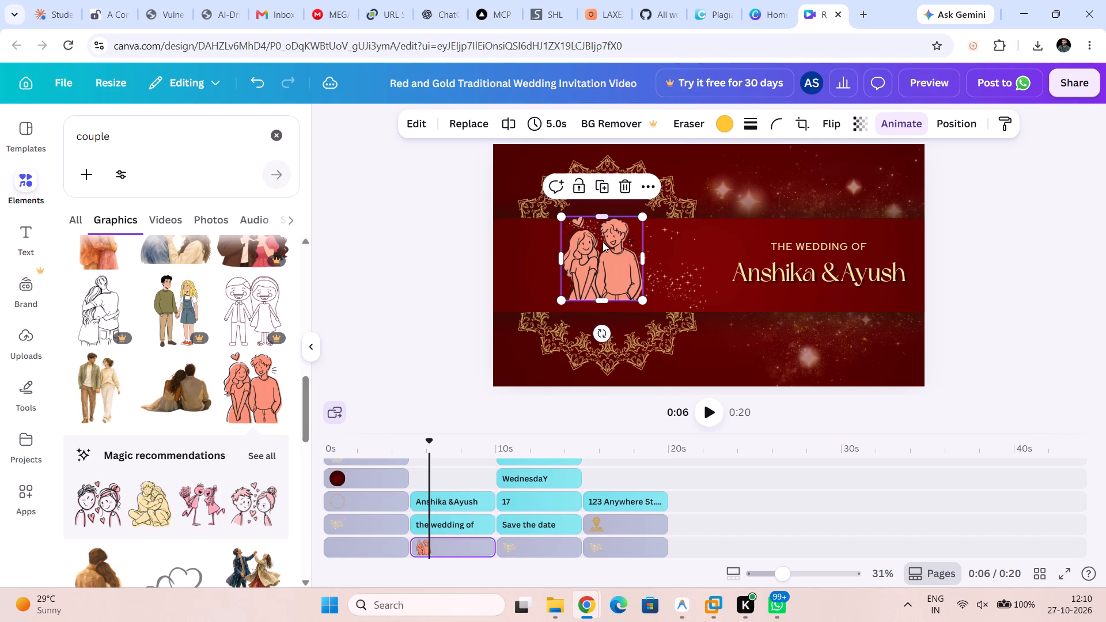
pyautogui.moveTo(602, 242); pyautogui.dragTo(605, 263)
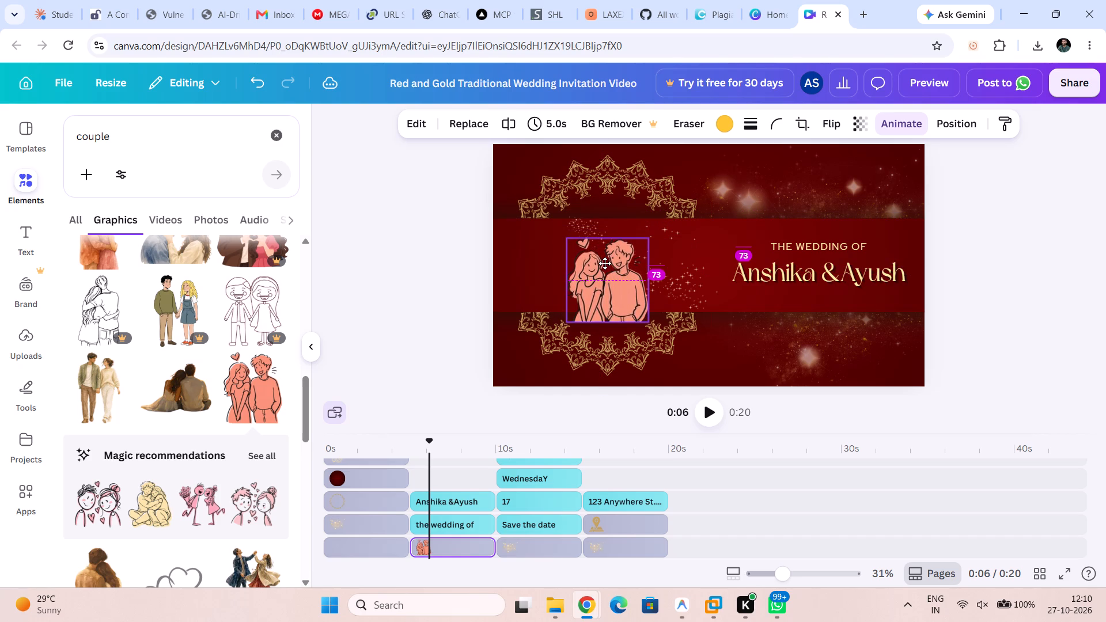
pyautogui.moveTo(605, 263); pyautogui.dragTo(612, 249)
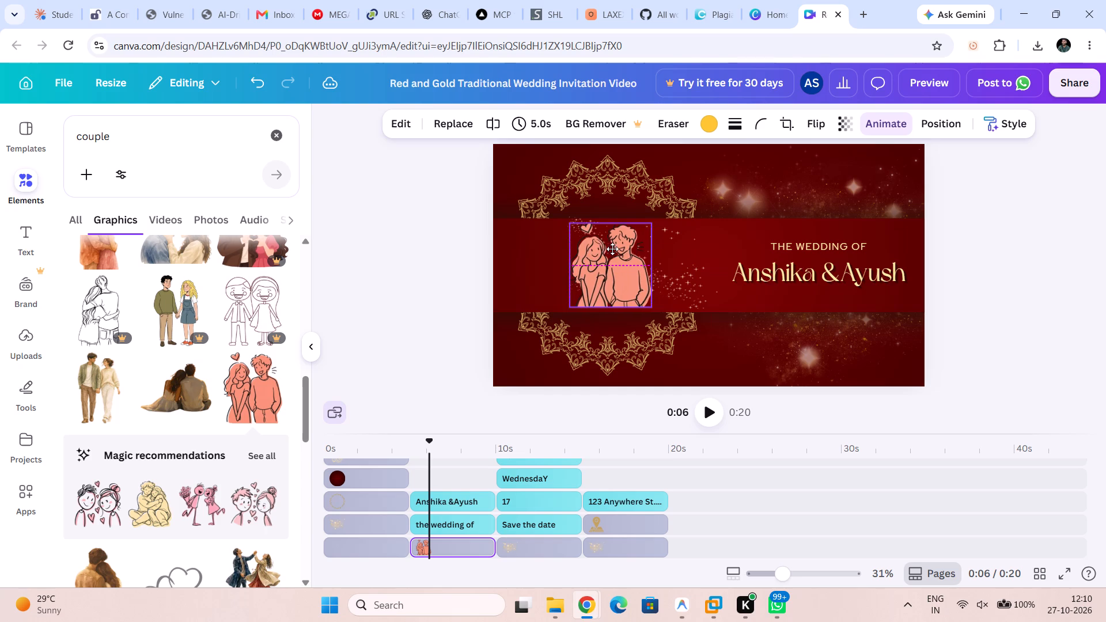
pyautogui.moveTo(612, 249); pyautogui.dragTo(606, 251)
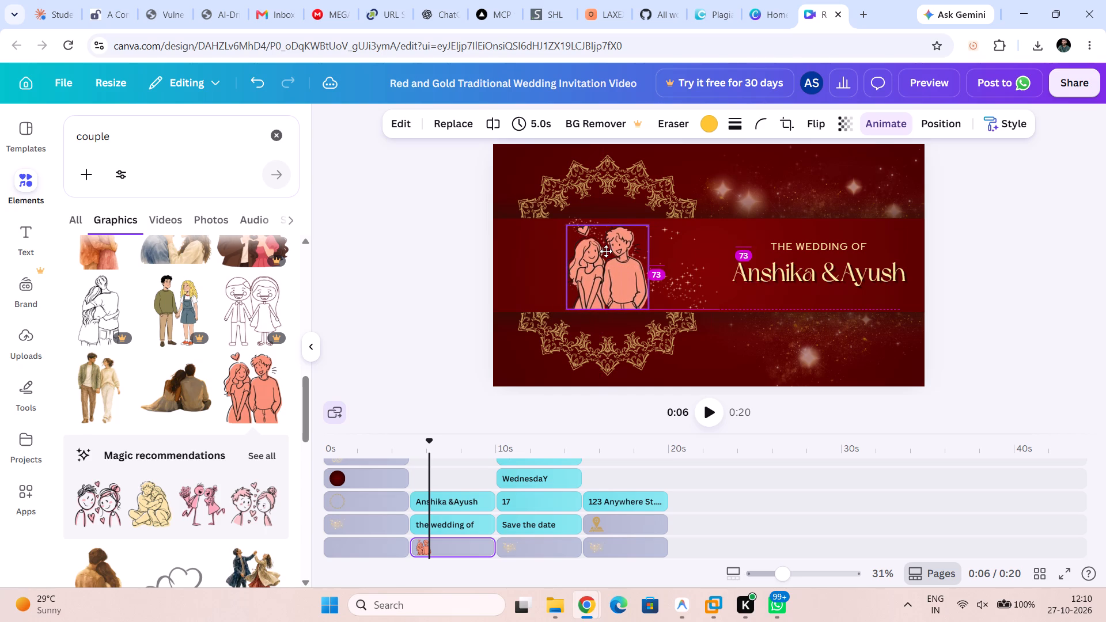
pyautogui.moveTo(606, 251); pyautogui.dragTo(604, 247)
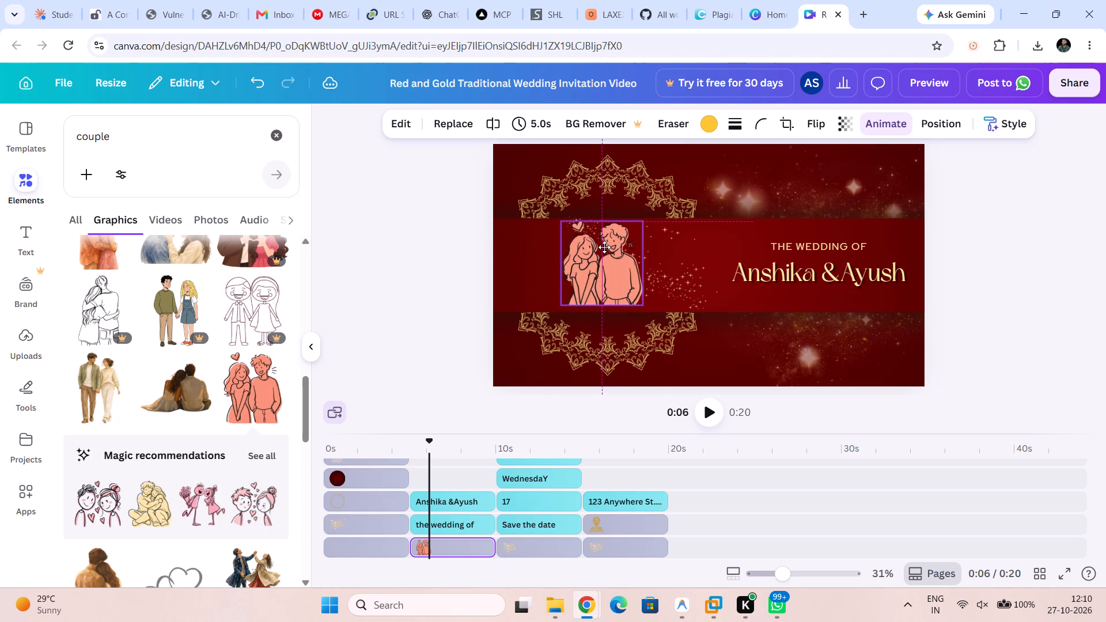
pyautogui.moveTo(604, 247); pyautogui.dragTo(604, 248)
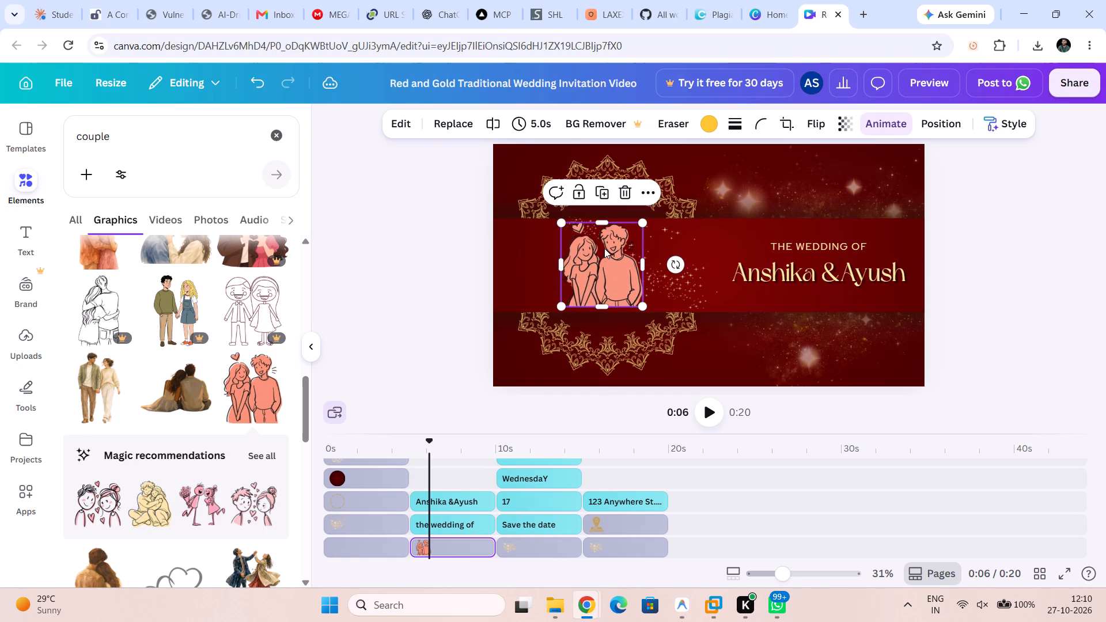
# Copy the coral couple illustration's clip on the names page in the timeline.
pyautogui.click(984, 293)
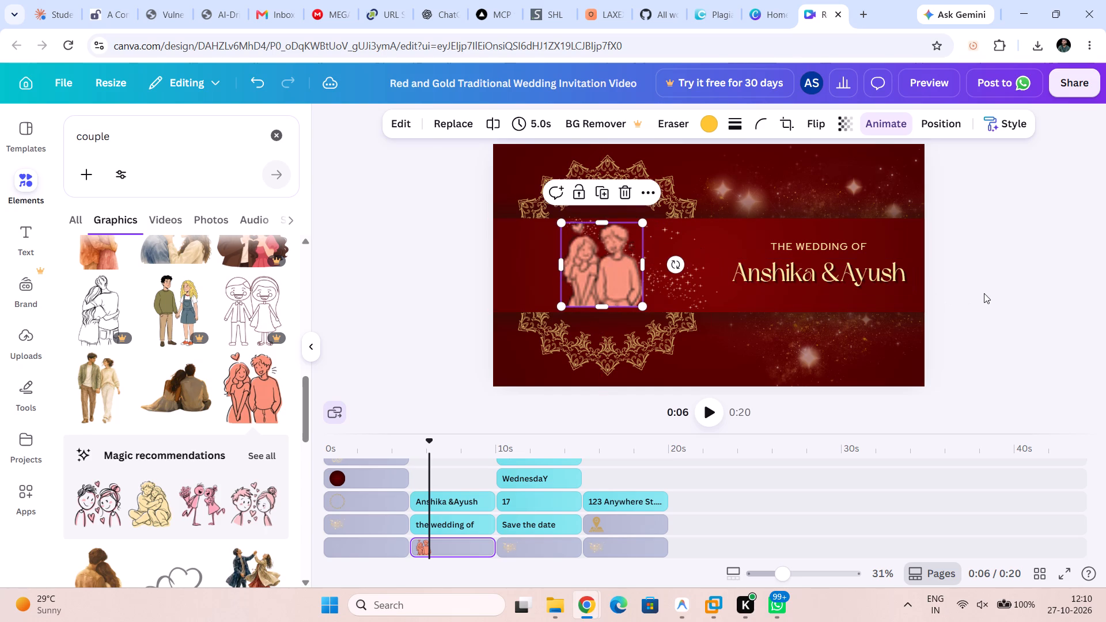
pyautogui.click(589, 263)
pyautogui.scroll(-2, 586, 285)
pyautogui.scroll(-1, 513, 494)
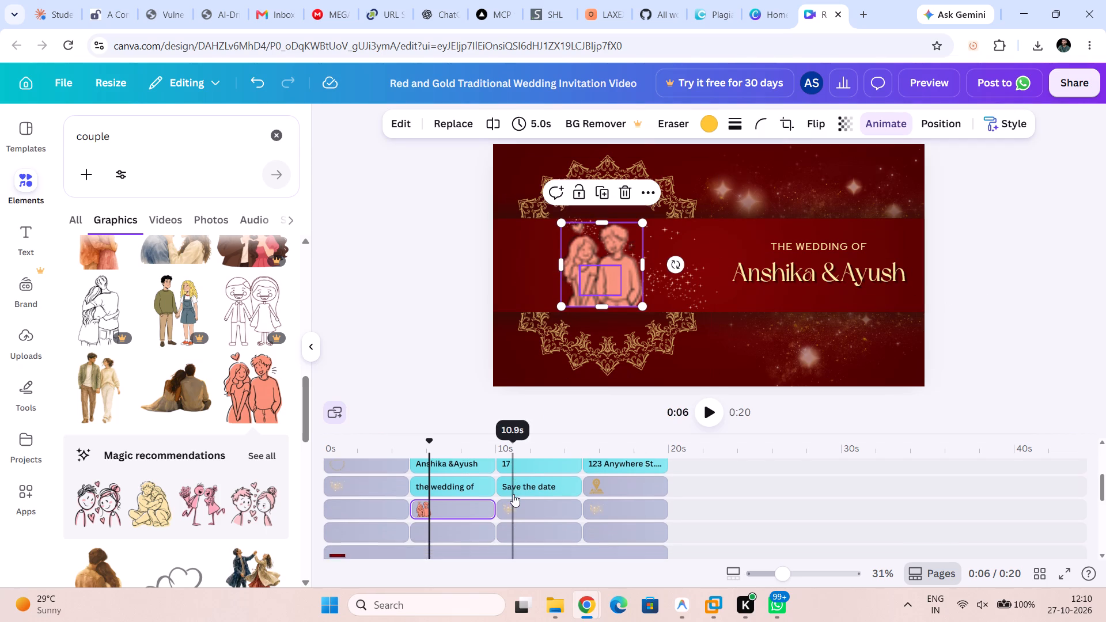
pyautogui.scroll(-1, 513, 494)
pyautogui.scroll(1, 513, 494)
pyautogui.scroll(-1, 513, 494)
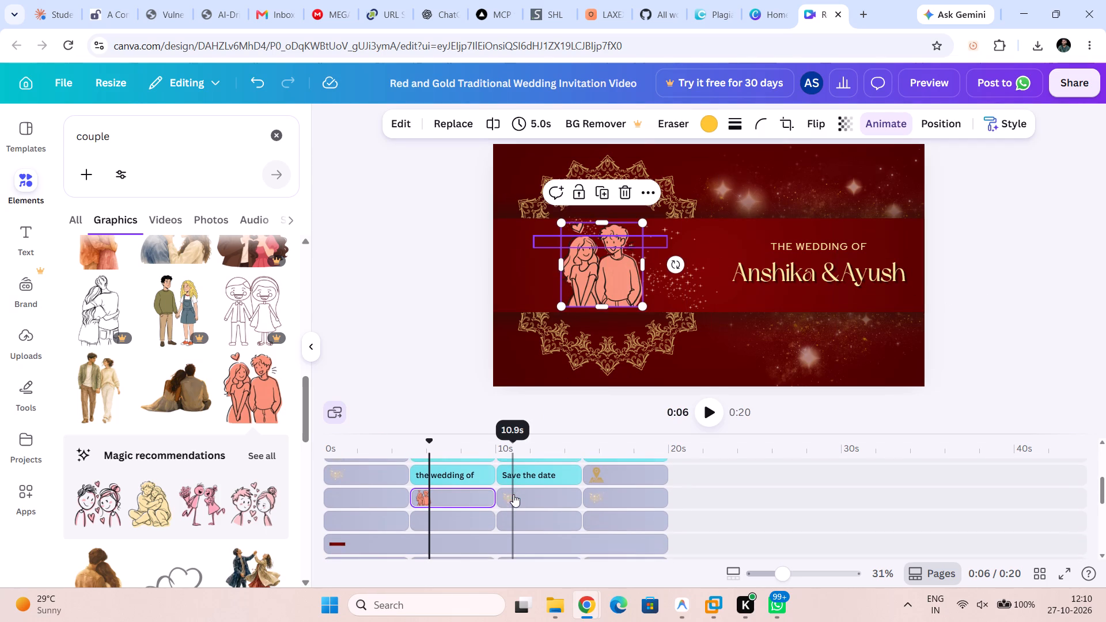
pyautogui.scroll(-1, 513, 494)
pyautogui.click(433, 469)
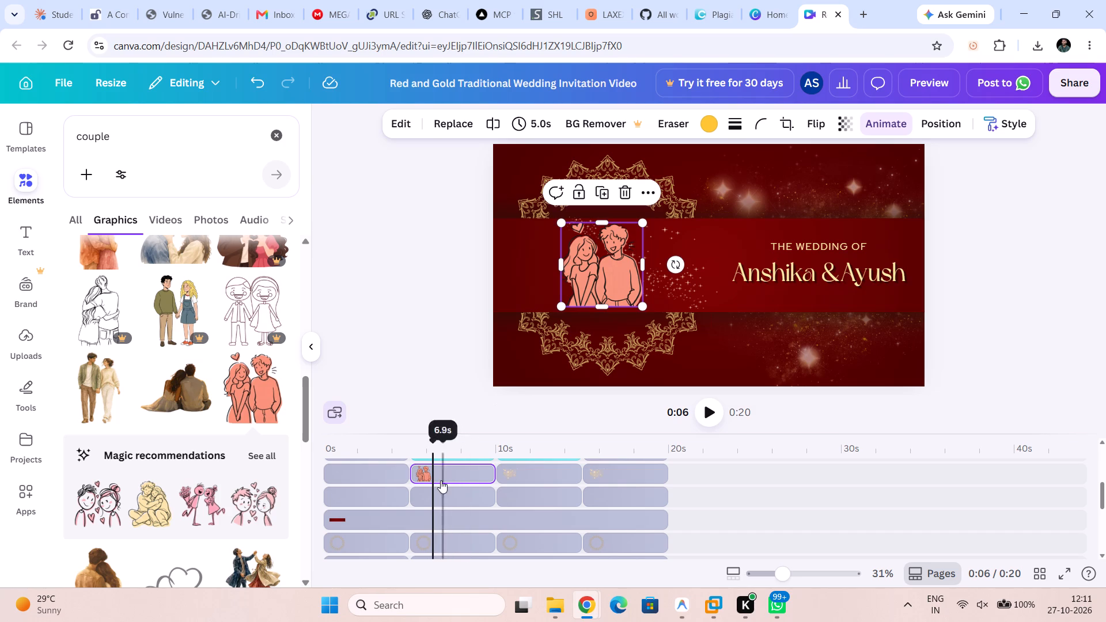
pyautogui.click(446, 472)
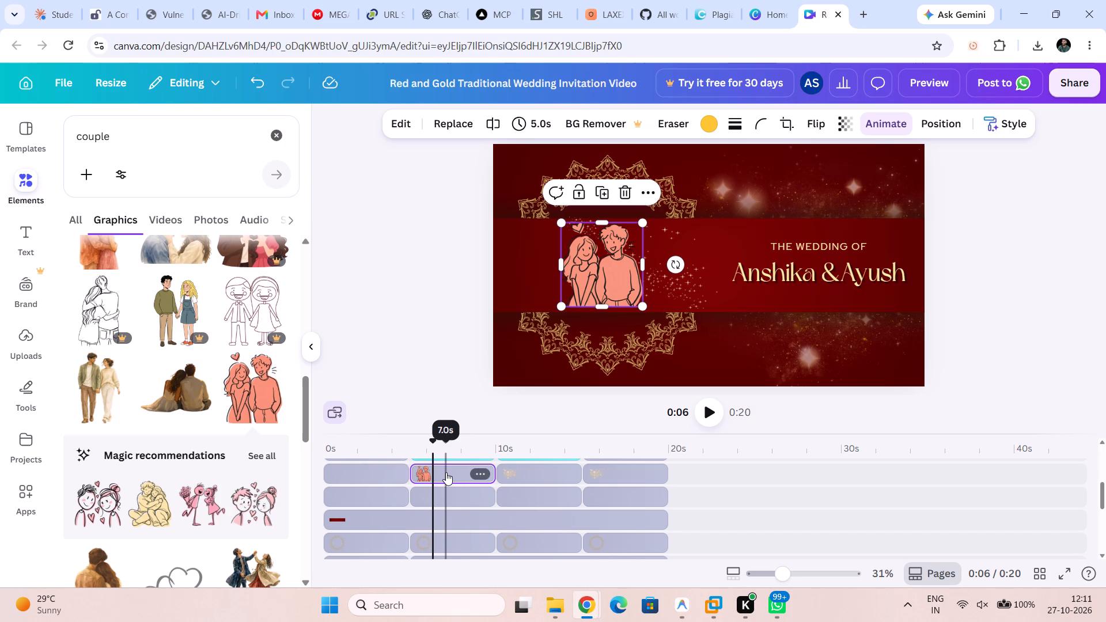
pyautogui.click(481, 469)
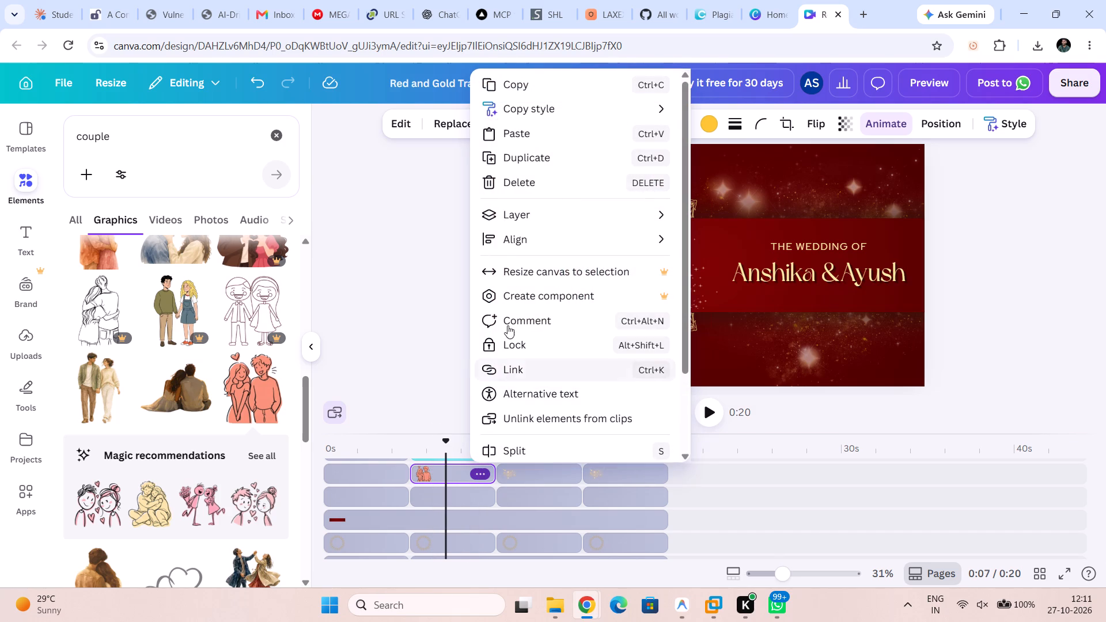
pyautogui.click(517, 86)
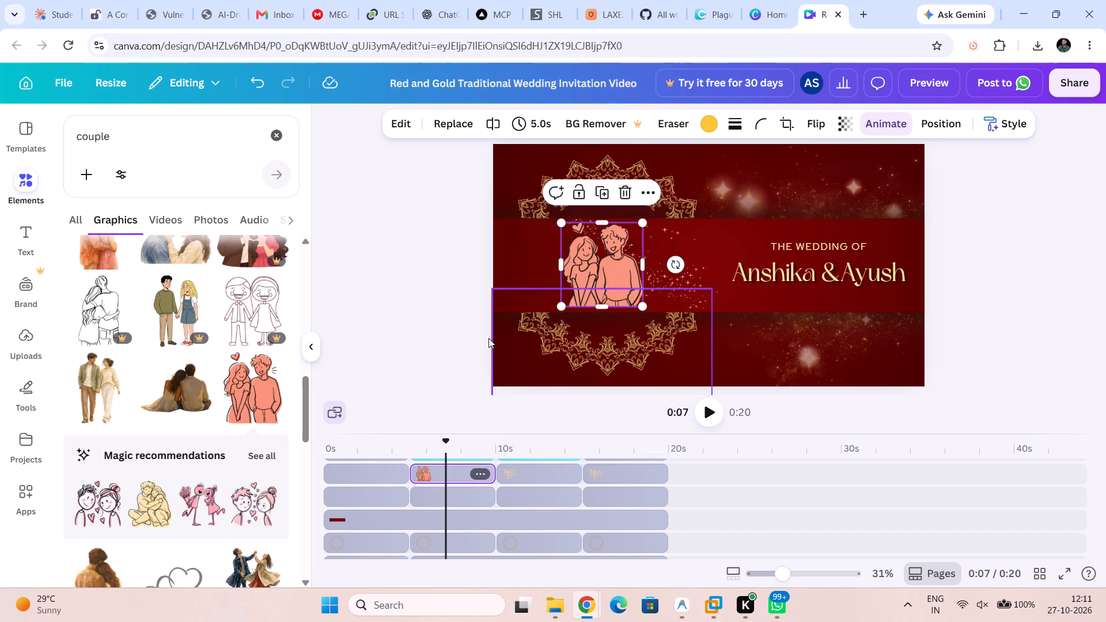
# Play the video from the start to review its pages, including the one with the couple illustration.
pyautogui.click(452, 492)
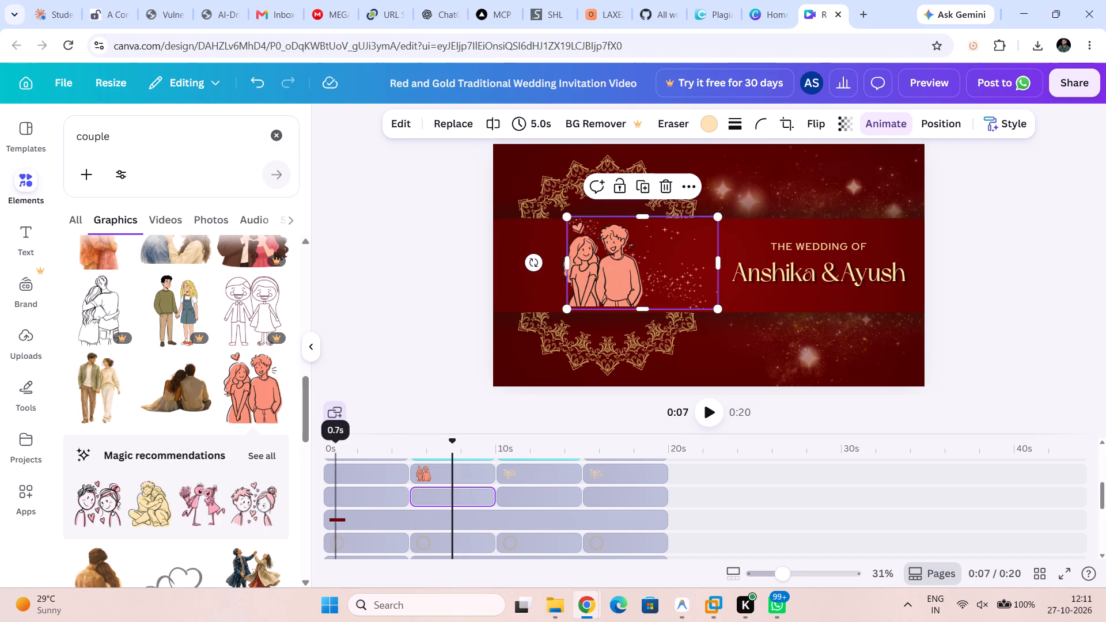
pyautogui.scroll(3, 392, 486)
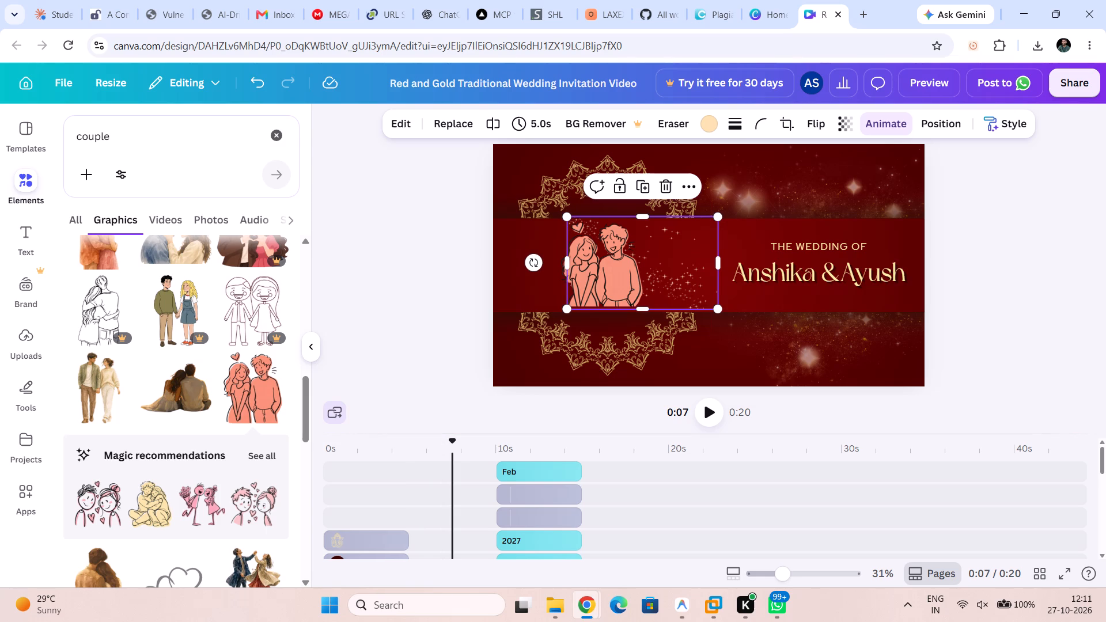
pyautogui.moveTo(452, 466); pyautogui.dragTo(408, 467)
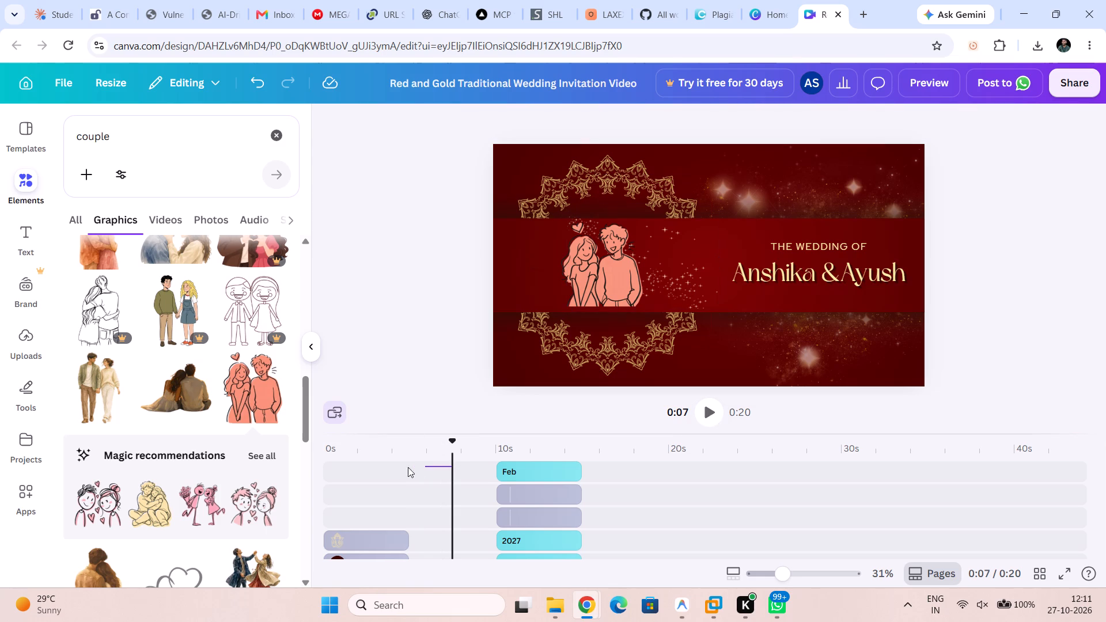
pyautogui.moveTo(408, 467); pyautogui.dragTo(441, 468)
pyautogui.click(329, 443)
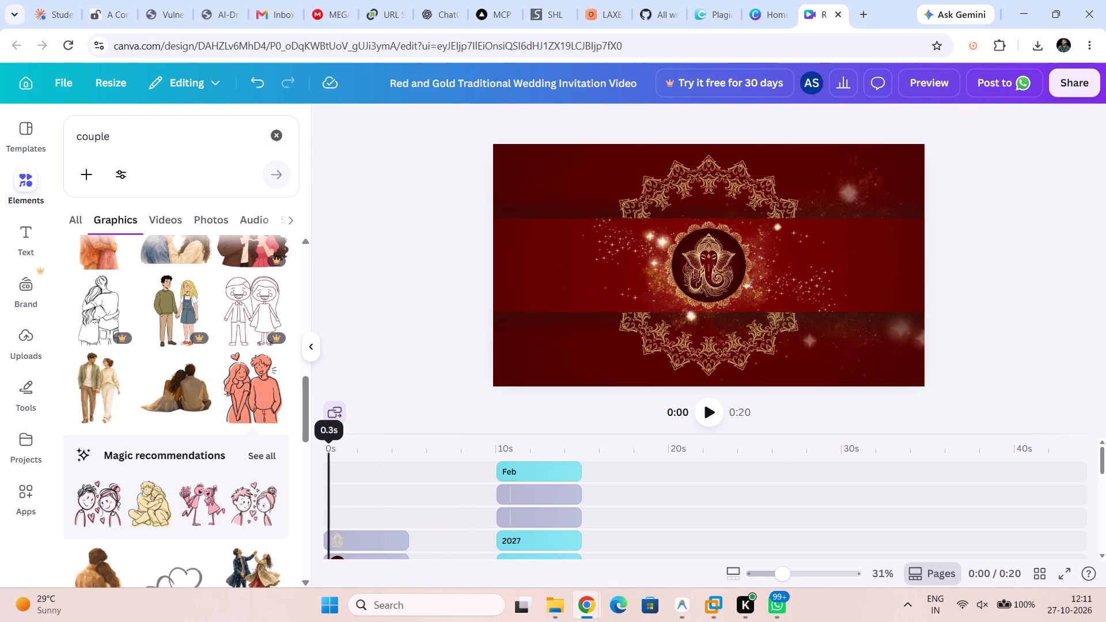
pyautogui.click(700, 405)
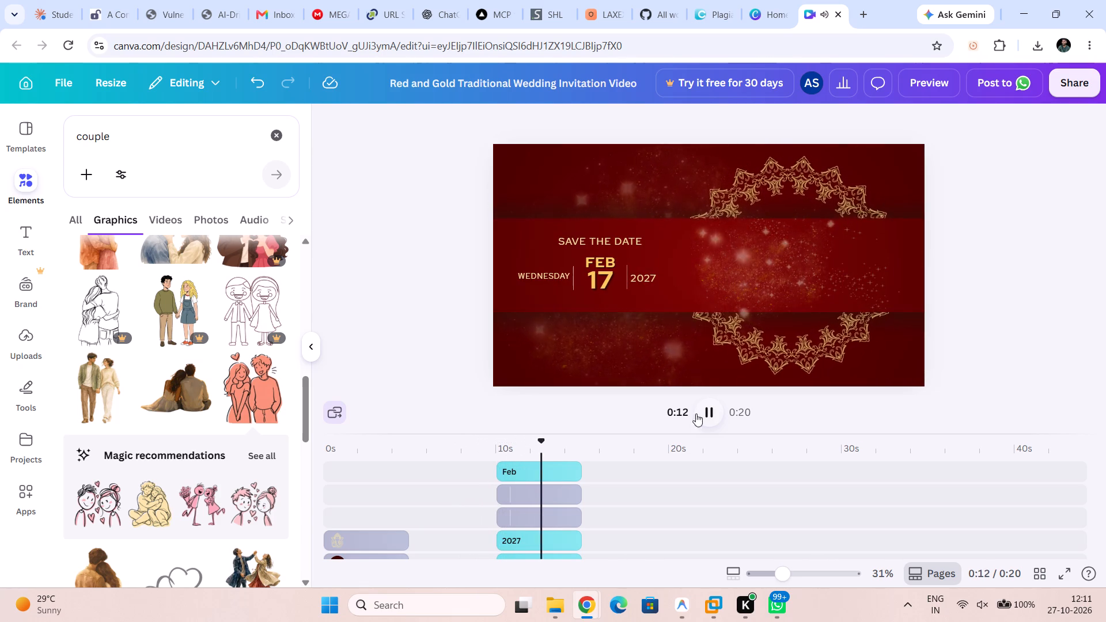
pyautogui.scroll(-3, 465, 407)
pyautogui.scroll(-3, 461, 519)
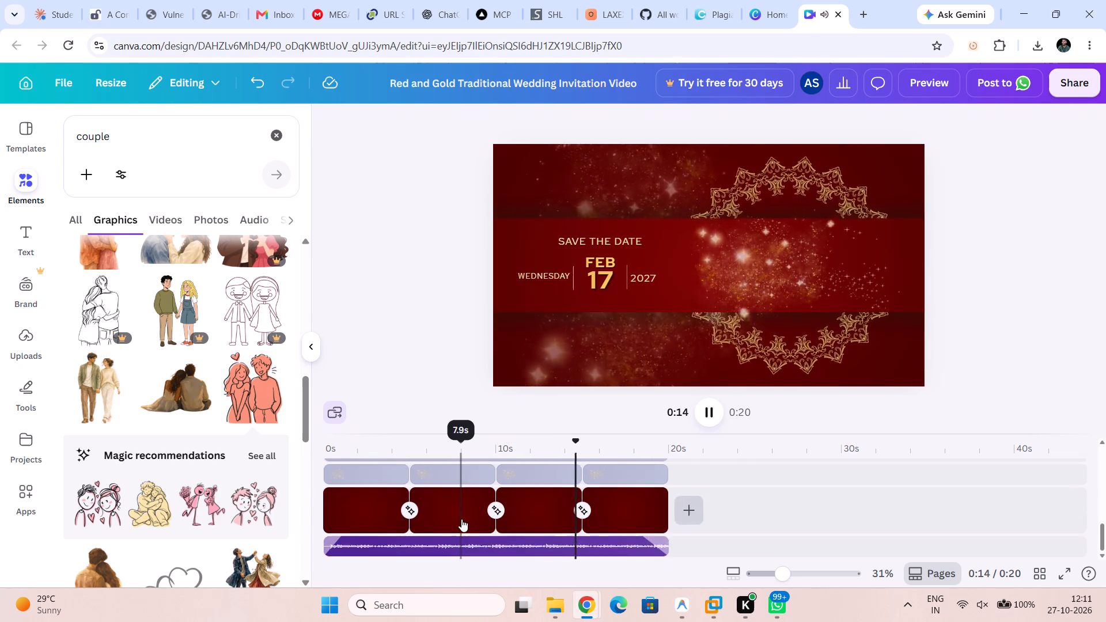
pyautogui.scroll(2, 461, 519)
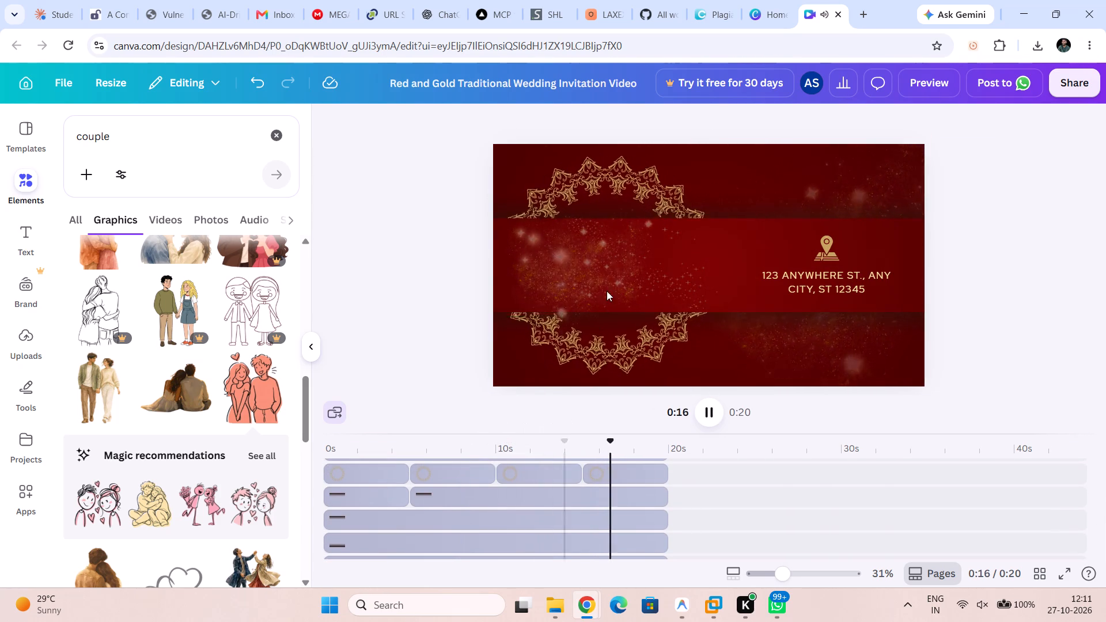
pyautogui.scroll(1, 539, 464)
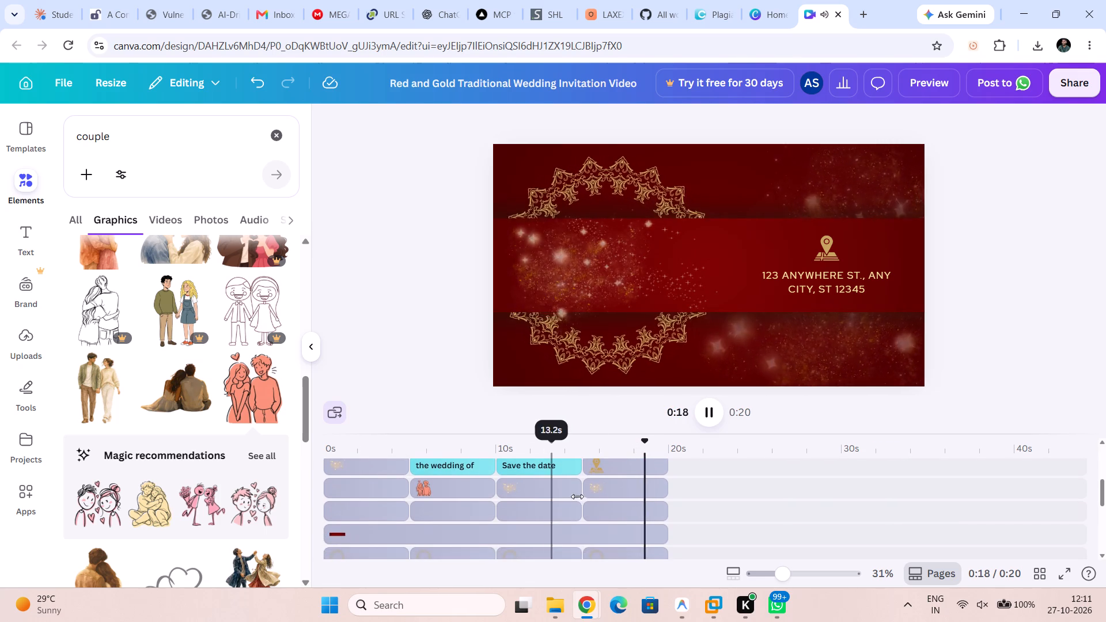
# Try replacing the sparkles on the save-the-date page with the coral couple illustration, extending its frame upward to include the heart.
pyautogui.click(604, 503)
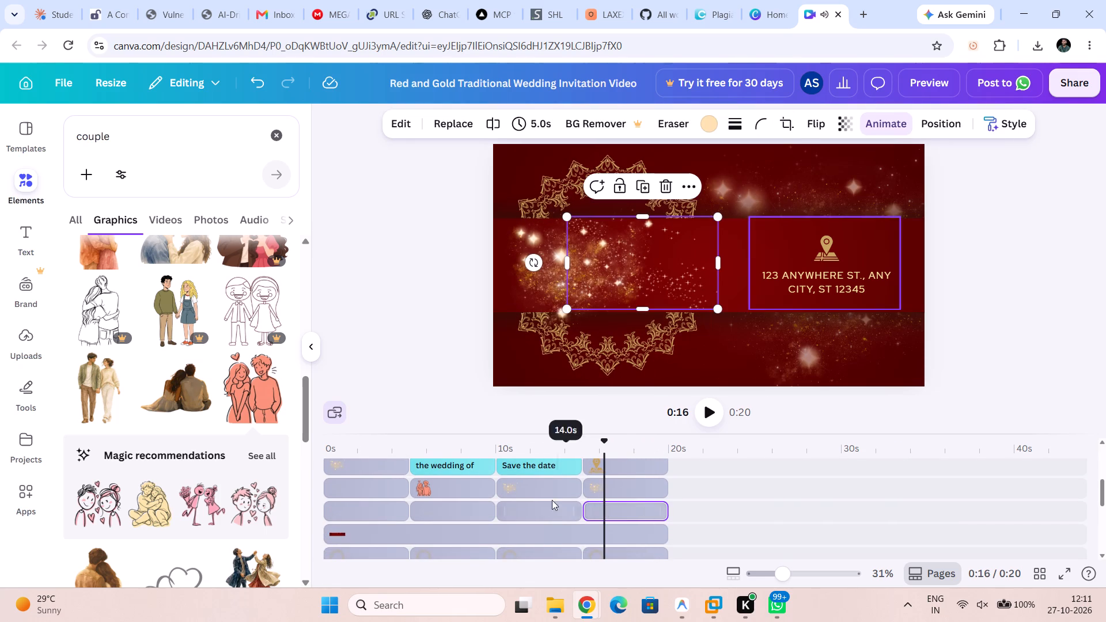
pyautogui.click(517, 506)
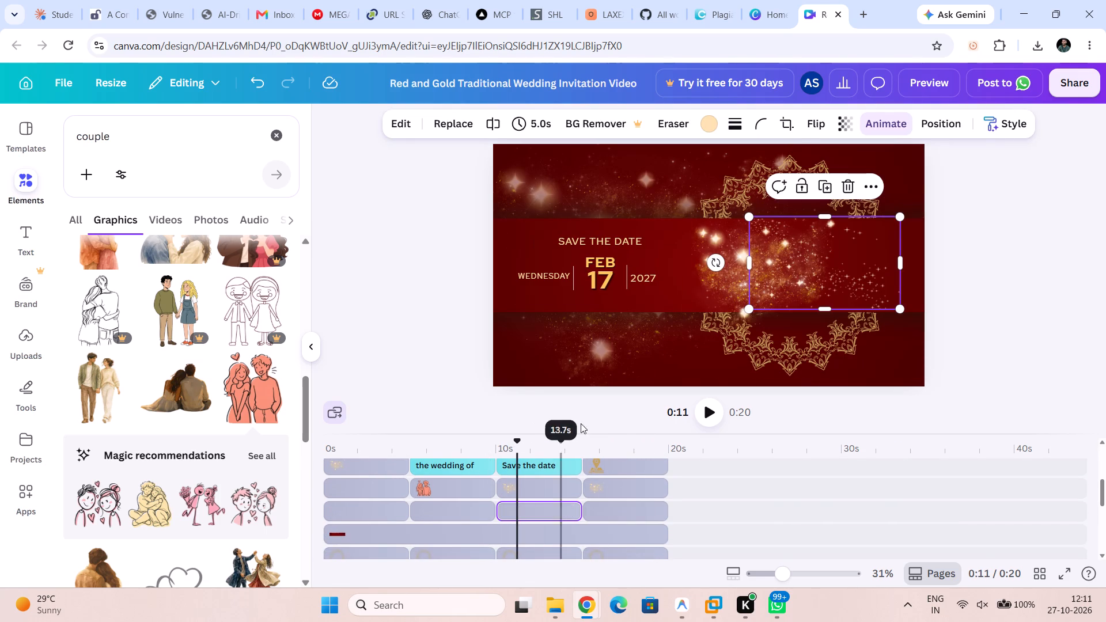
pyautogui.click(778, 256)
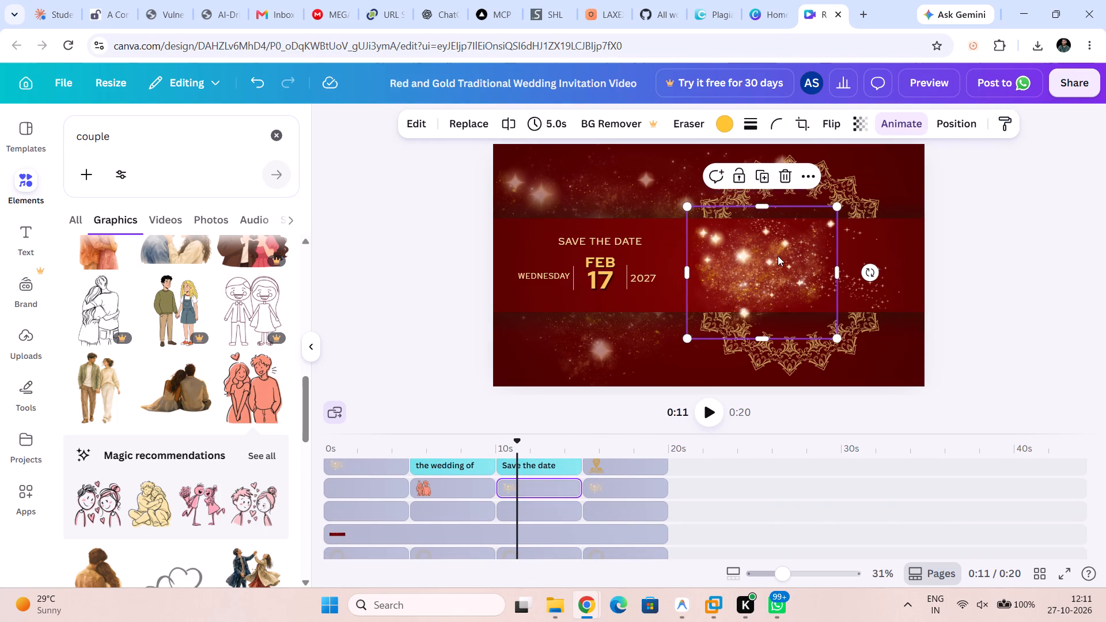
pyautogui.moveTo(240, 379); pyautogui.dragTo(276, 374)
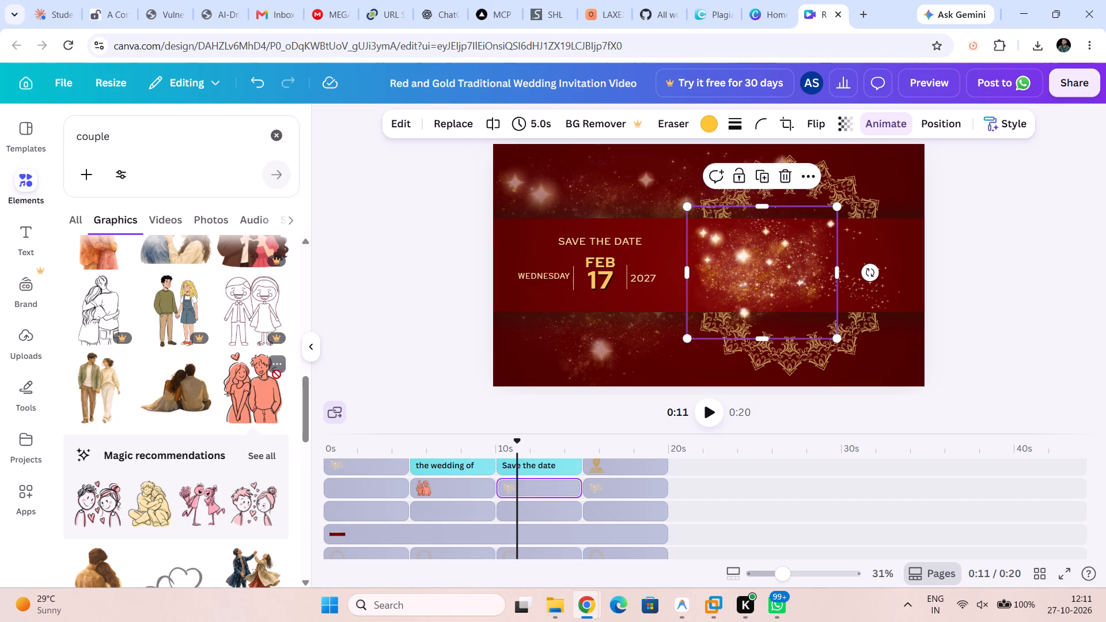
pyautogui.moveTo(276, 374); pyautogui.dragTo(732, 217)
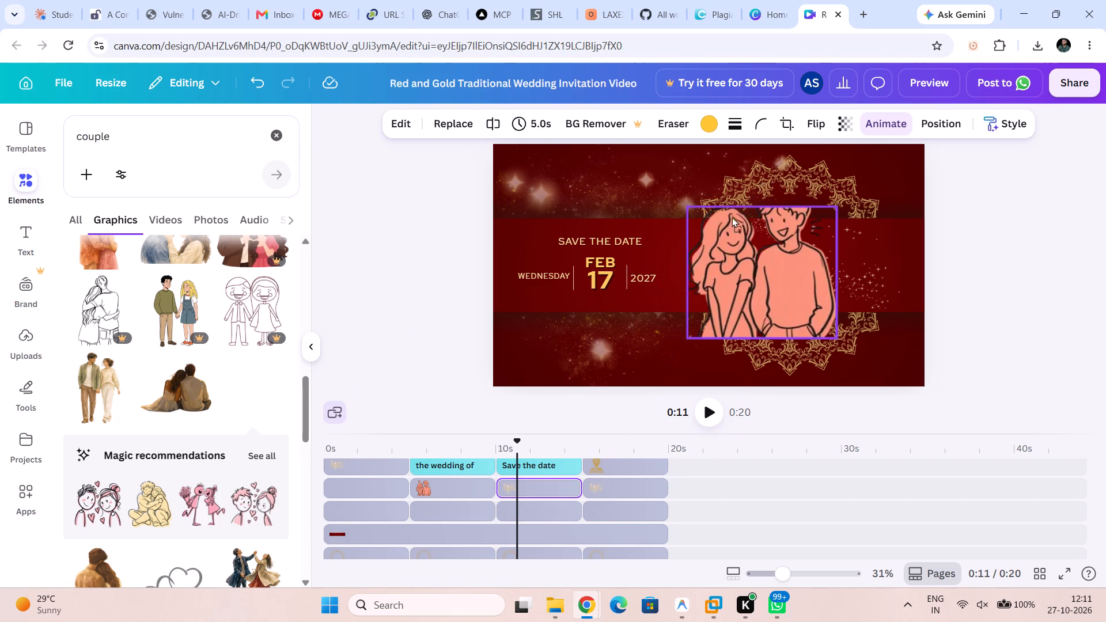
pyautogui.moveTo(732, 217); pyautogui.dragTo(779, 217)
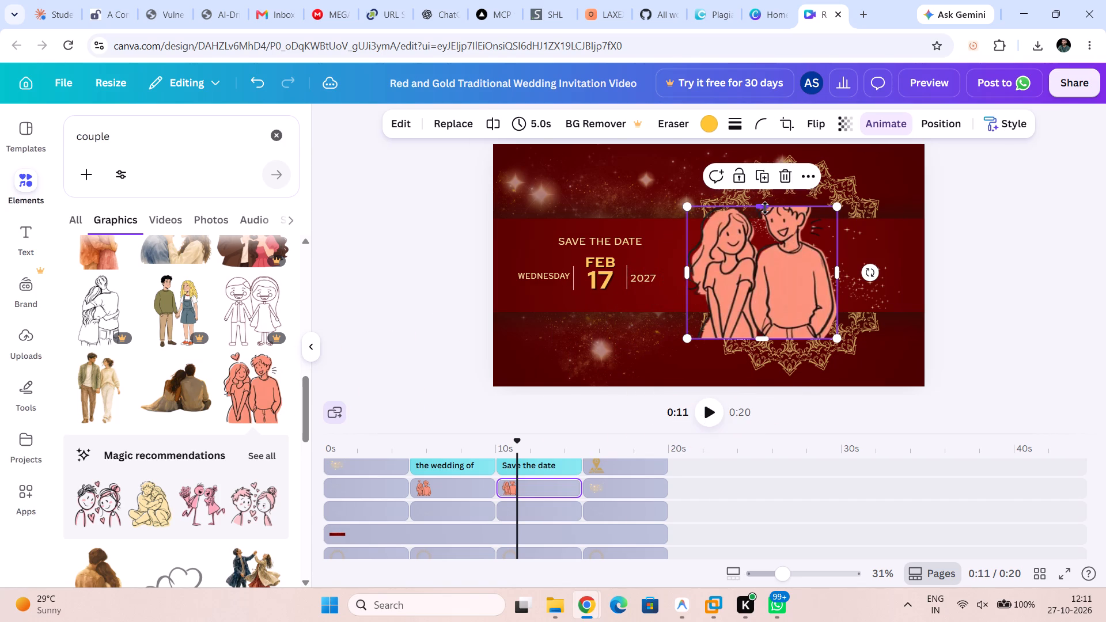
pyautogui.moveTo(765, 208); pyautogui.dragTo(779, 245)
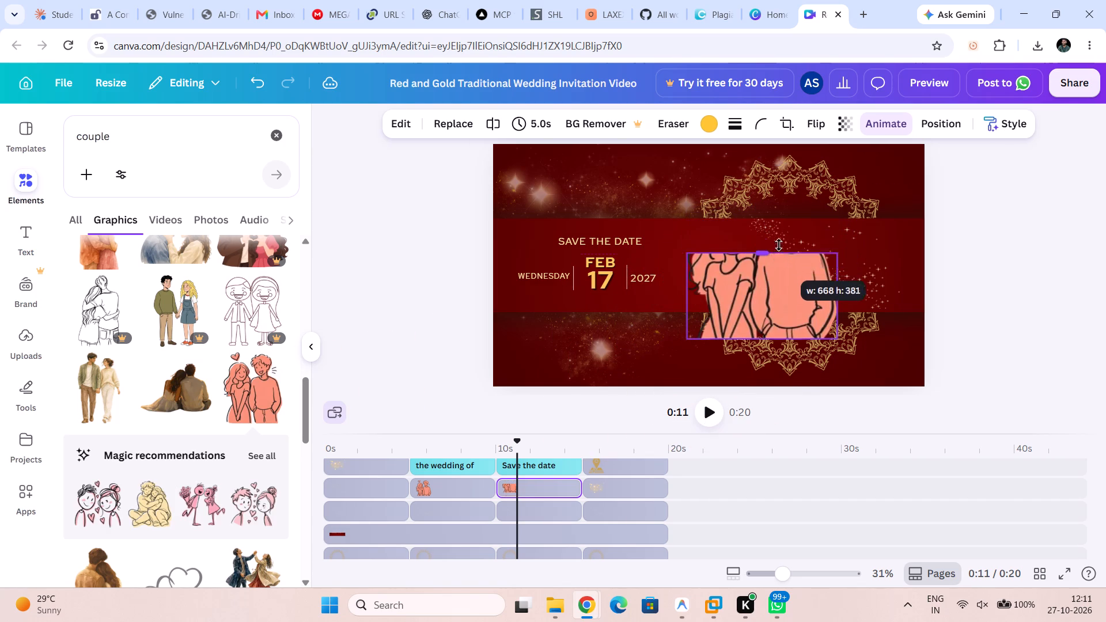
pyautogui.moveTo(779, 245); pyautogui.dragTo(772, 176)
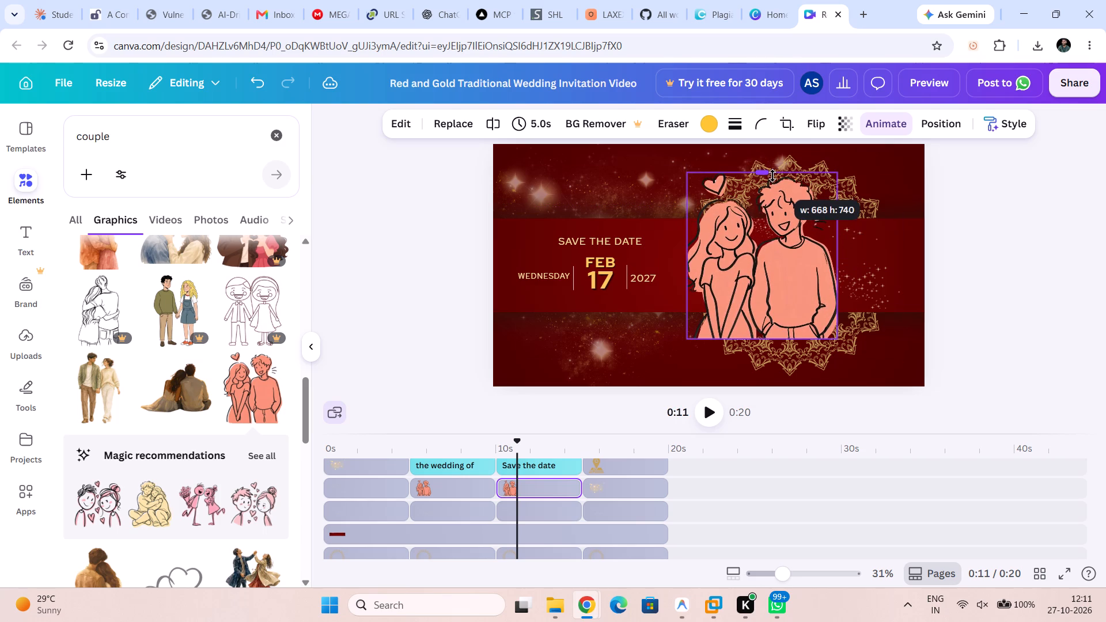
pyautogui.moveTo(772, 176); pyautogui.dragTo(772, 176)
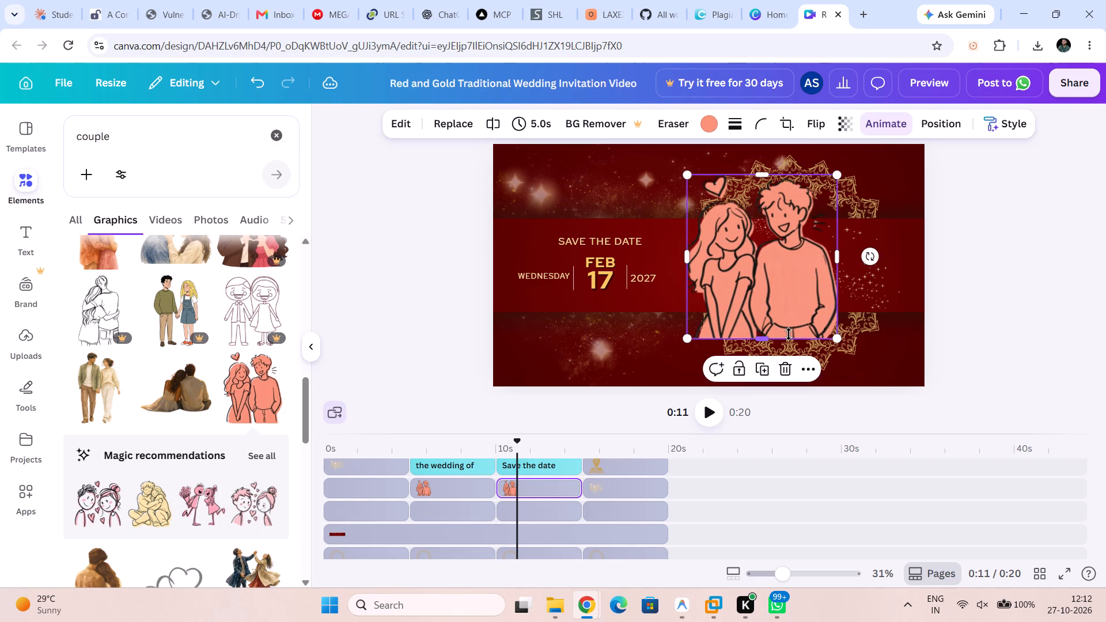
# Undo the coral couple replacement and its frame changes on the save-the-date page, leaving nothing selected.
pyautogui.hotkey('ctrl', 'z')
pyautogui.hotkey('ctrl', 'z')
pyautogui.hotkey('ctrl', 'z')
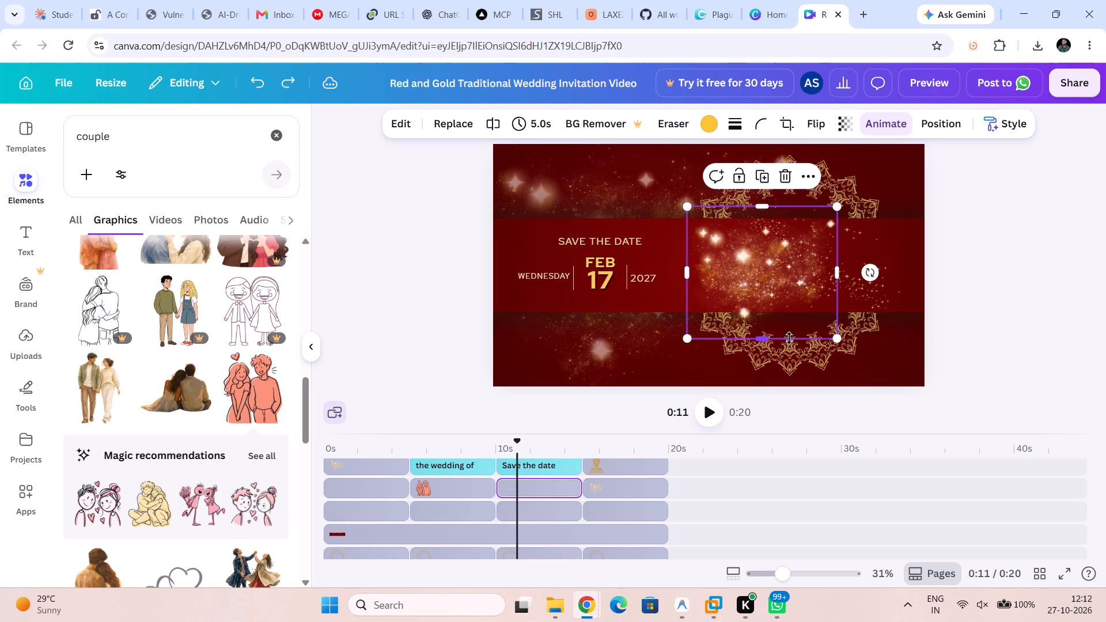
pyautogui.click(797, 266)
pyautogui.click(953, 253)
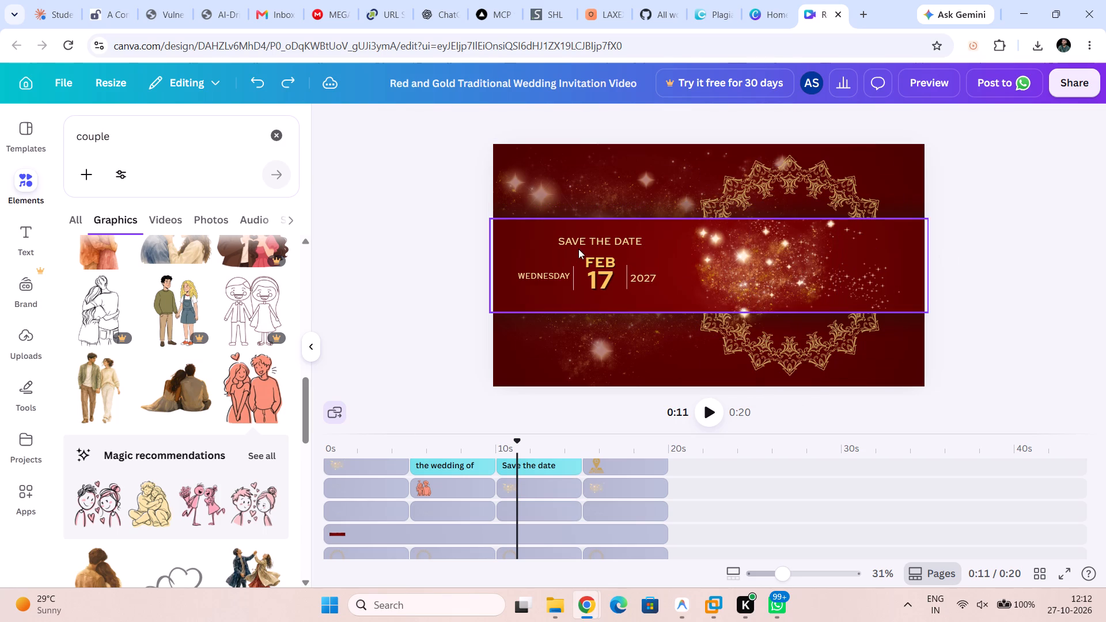
# Add the couple illustration with red roses and a red shirt to the save-the-date page, over the sparkles inside the gold mandala.
pyautogui.scroll(2, 204, 337)
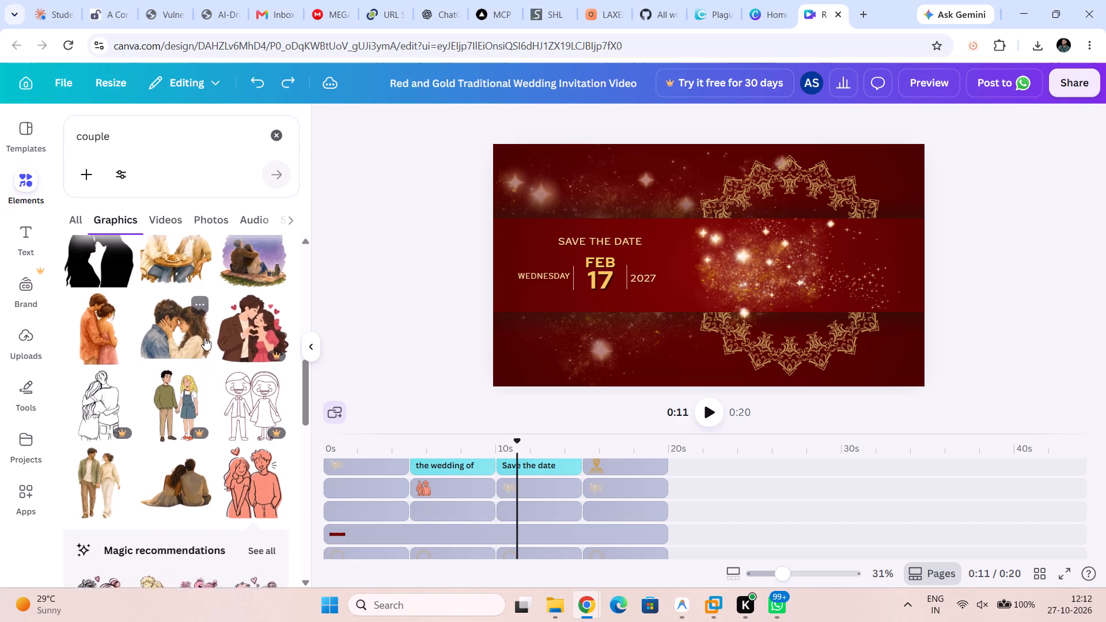
pyautogui.scroll(2, 204, 337)
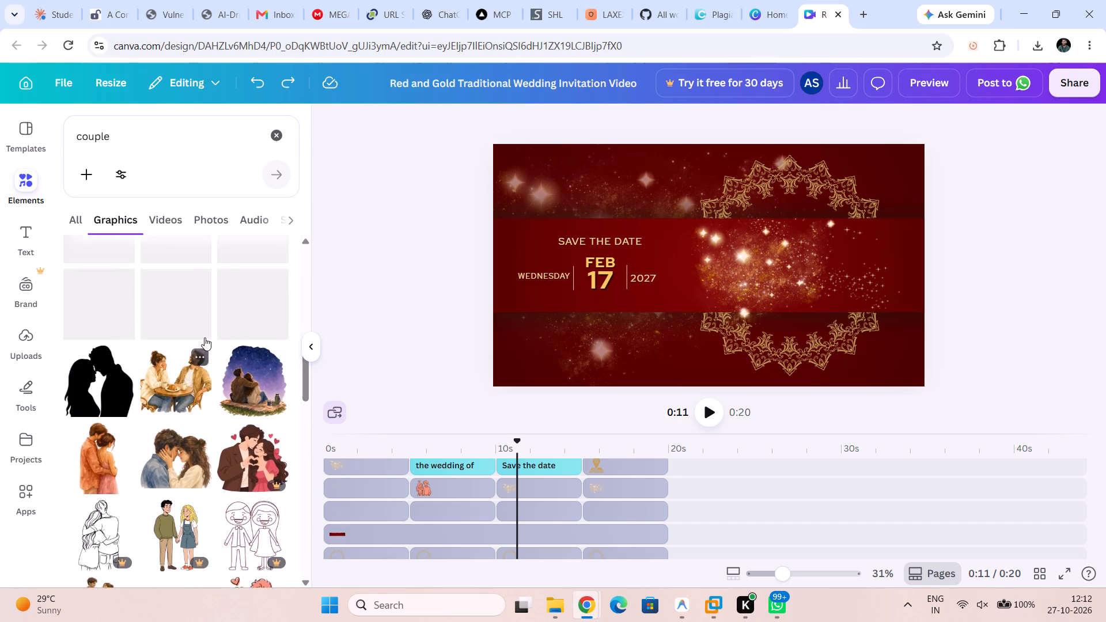
pyautogui.scroll(3, 204, 337)
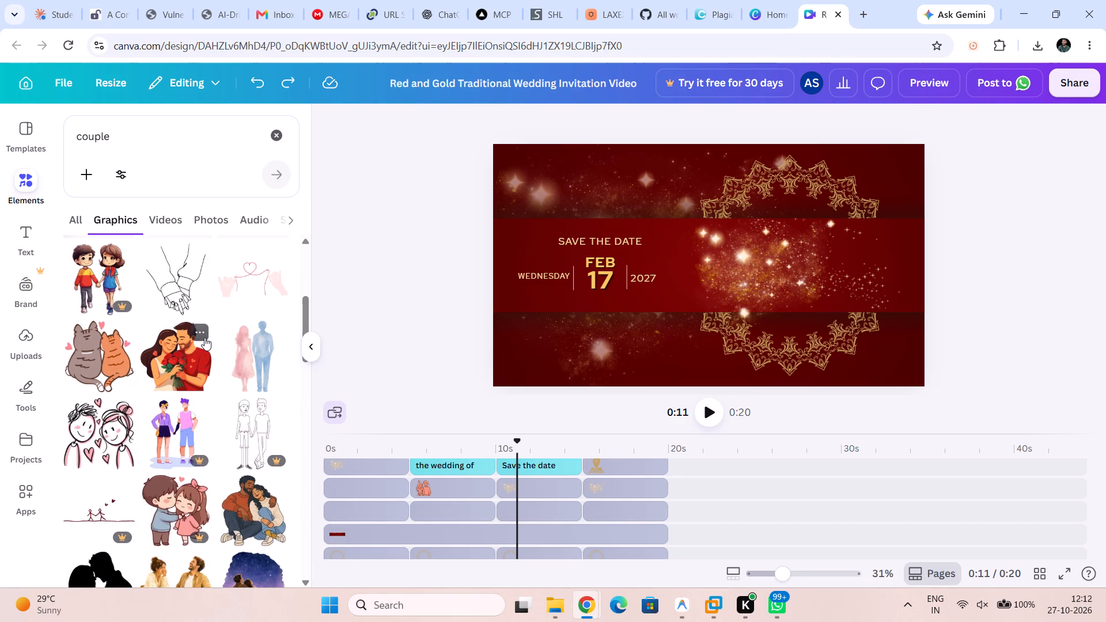
pyautogui.scroll(2, 204, 337)
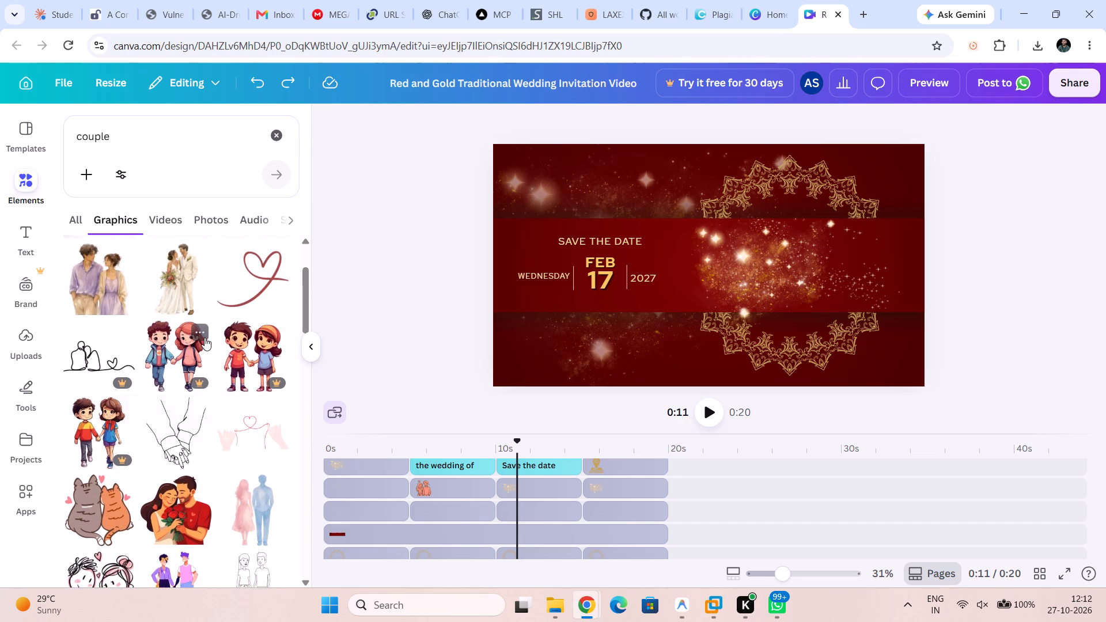
pyautogui.scroll(1, 204, 337)
pyautogui.scroll(3, 179, 278)
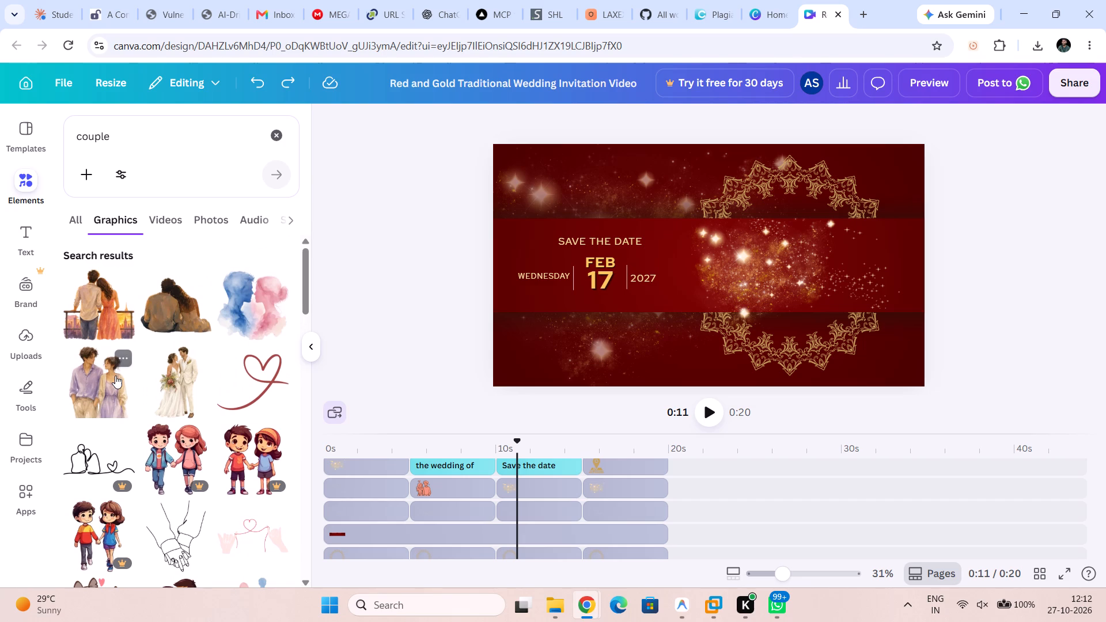
pyautogui.scroll(-4, 115, 376)
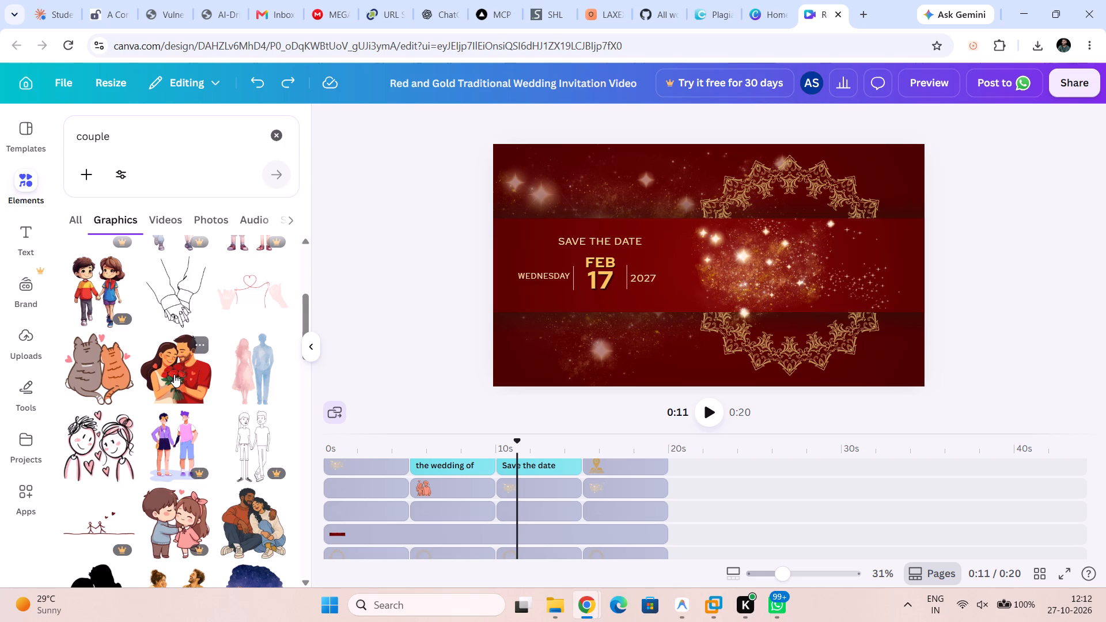
pyautogui.moveTo(174, 374); pyautogui.dragTo(662, 289)
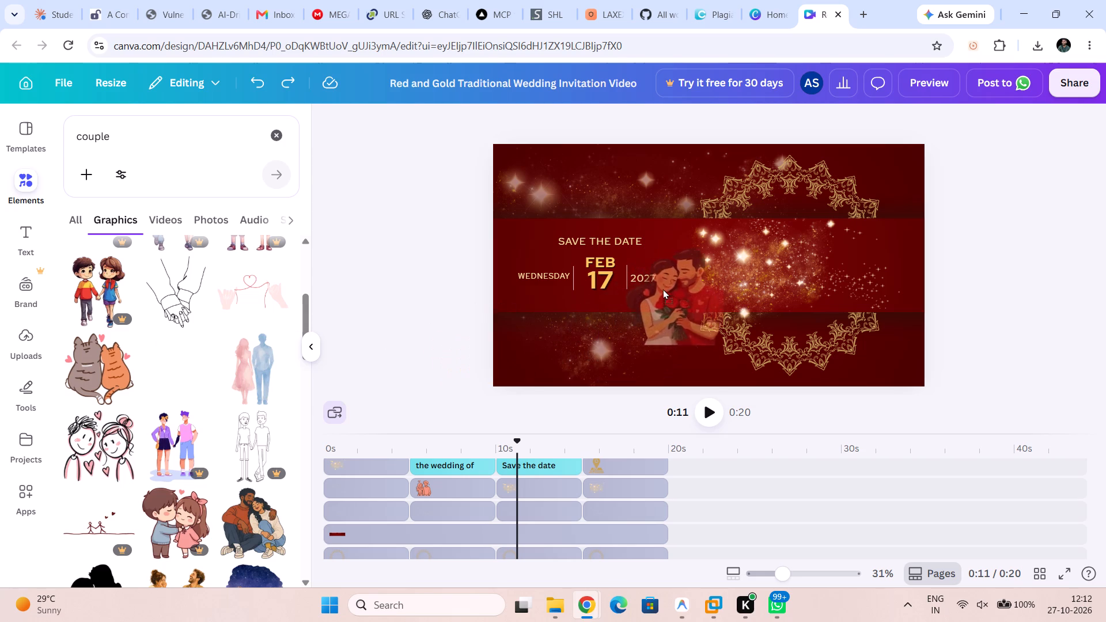
pyautogui.moveTo(662, 289); pyautogui.dragTo(775, 251)
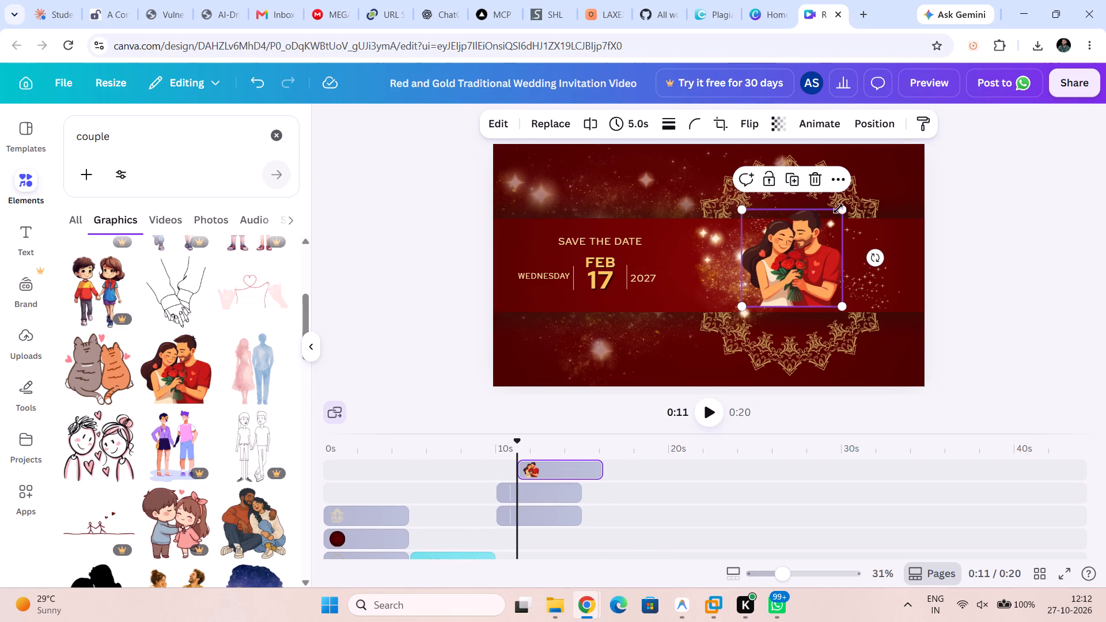
# Shrink the rose-holding couple illustration to about 400 px wide so it fits within the save-the-date page's dark red band, leaving it deselected.
pyautogui.moveTo(844, 211); pyautogui.dragTo(835, 221)
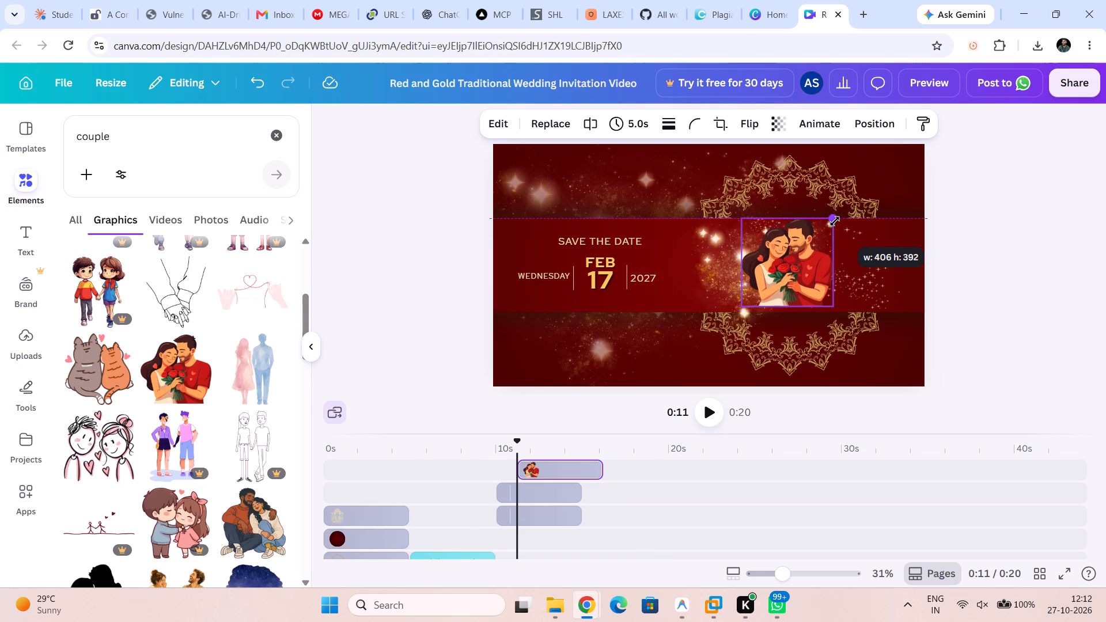
pyautogui.moveTo(835, 221); pyautogui.dragTo(835, 222)
pyautogui.click(796, 245)
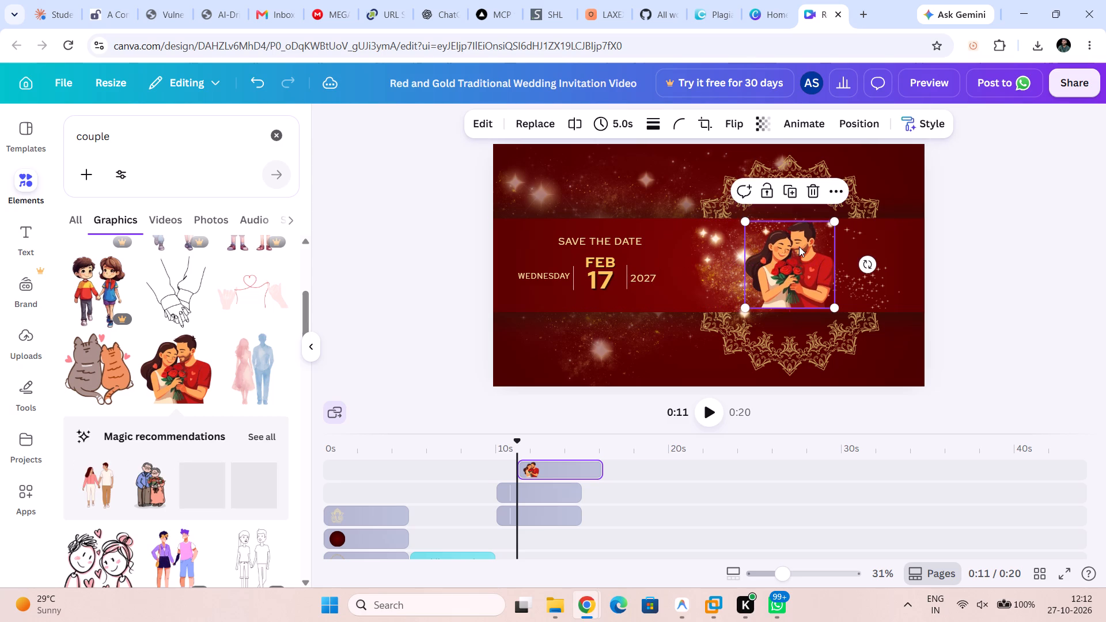
pyautogui.click(964, 252)
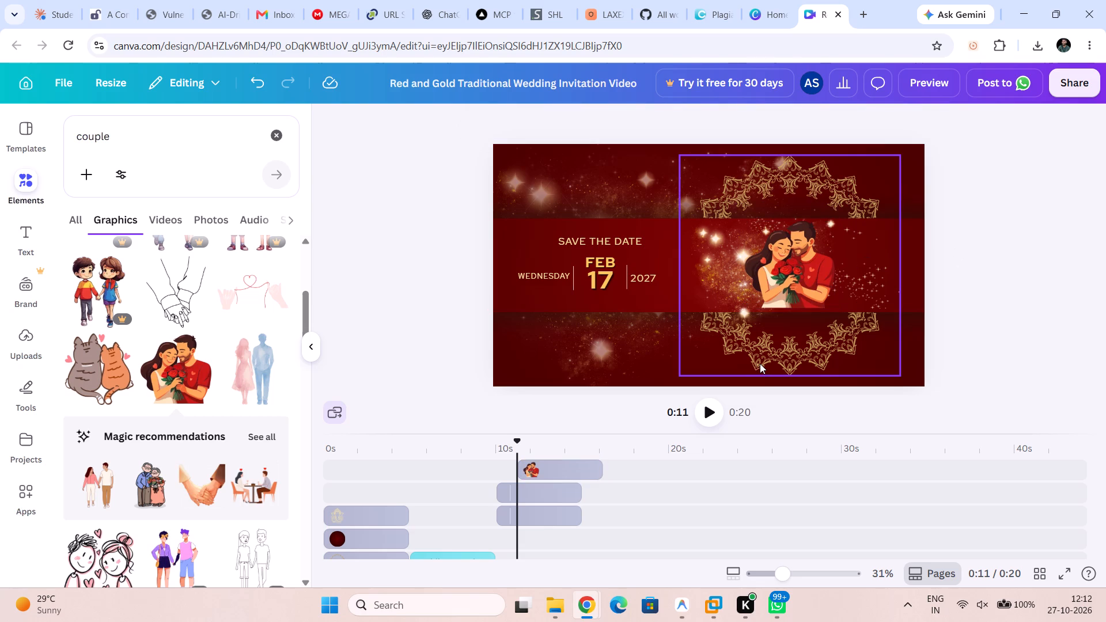
# Look through the timeline tracks and go to the venue address page at about 16 seconds.
pyautogui.scroll(-1, 760, 363)
pyautogui.scroll(-1, 501, 419)
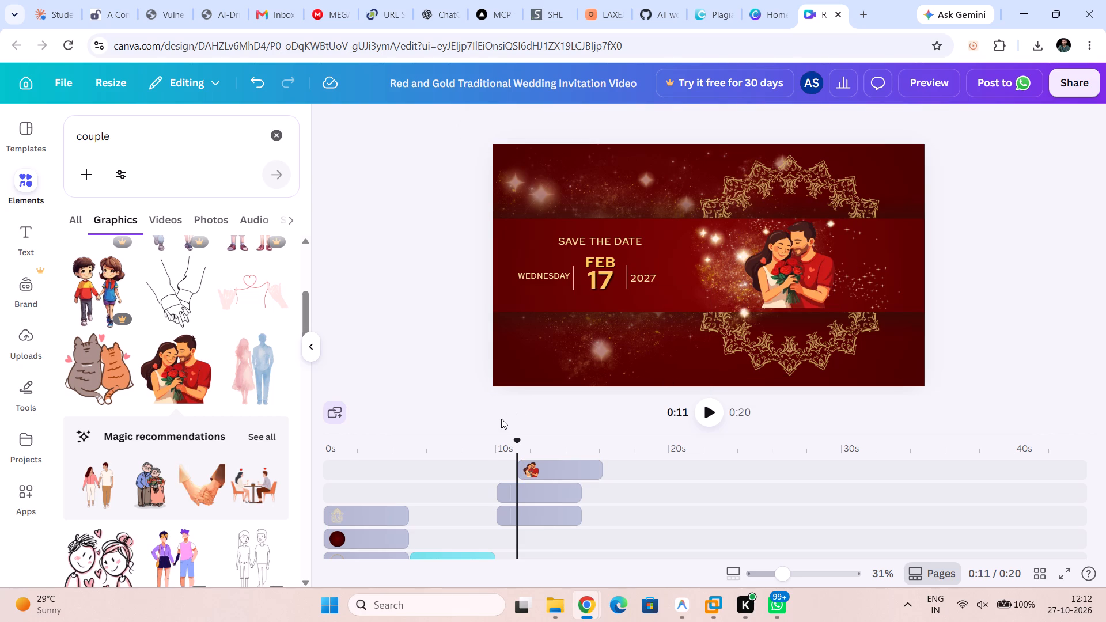
pyautogui.scroll(-1, 501, 419)
pyautogui.scroll(2, 468, 492)
pyautogui.scroll(-3, 468, 492)
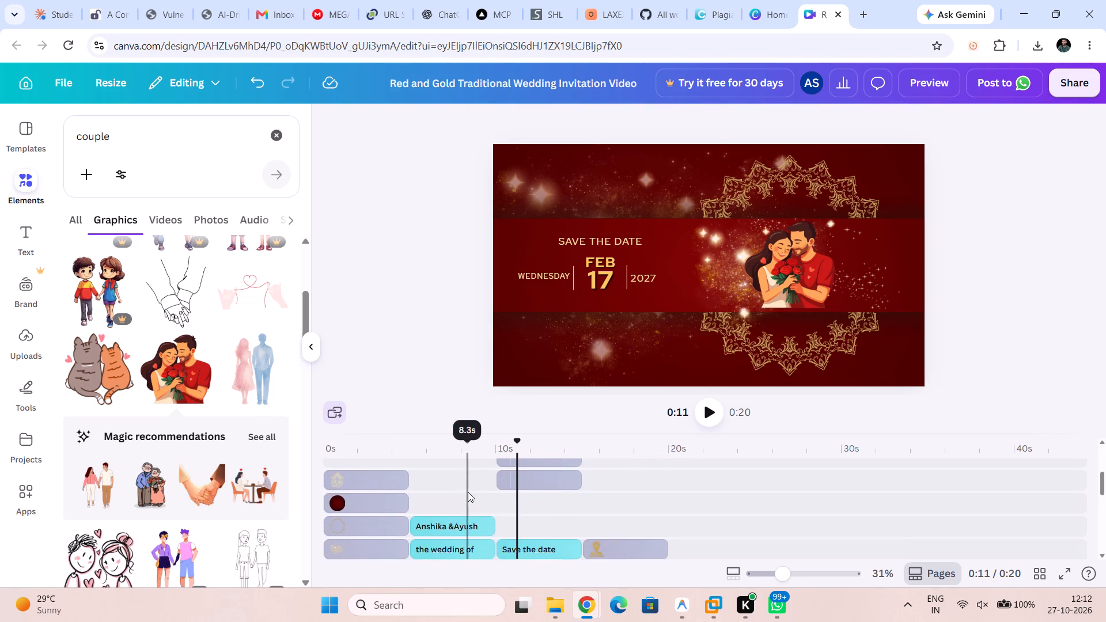
pyautogui.scroll(1, 468, 492)
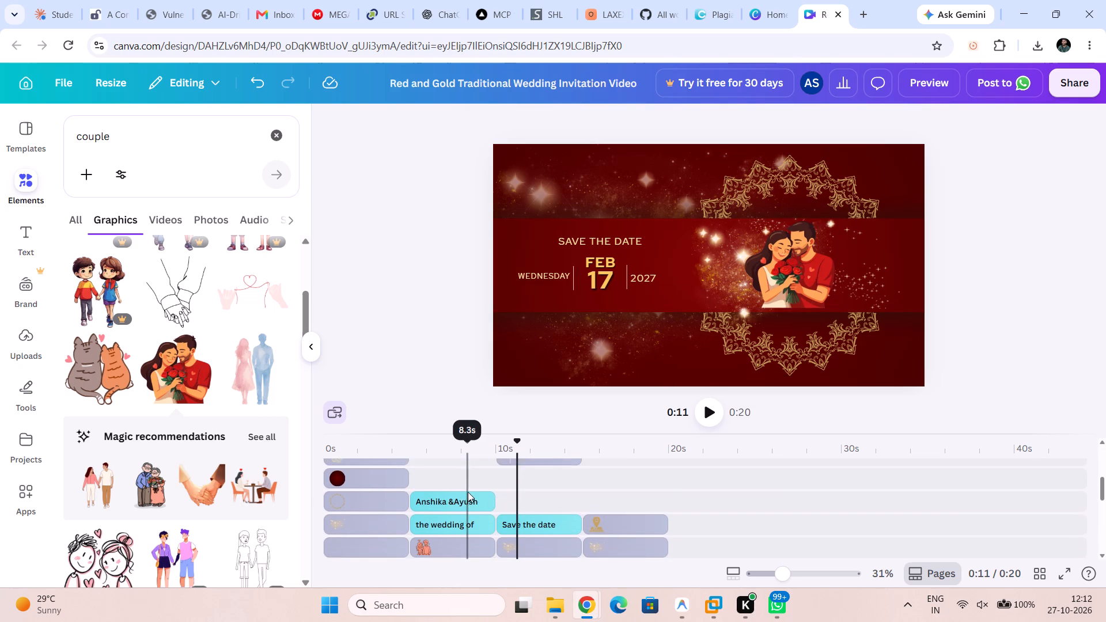
pyautogui.scroll(2, 468, 492)
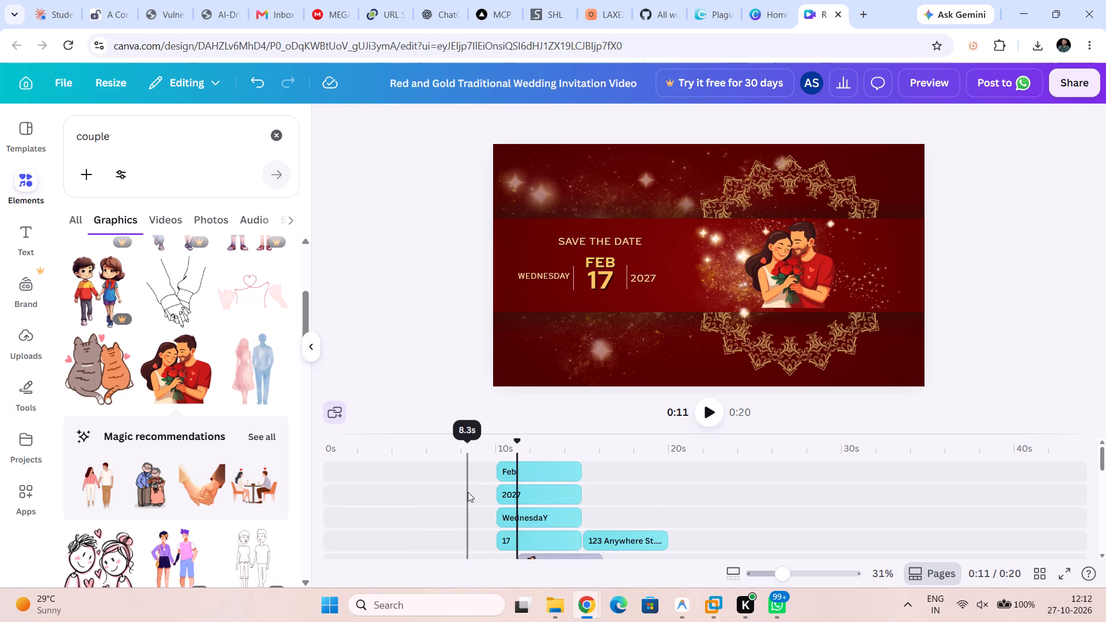
pyautogui.scroll(-2, 414, 508)
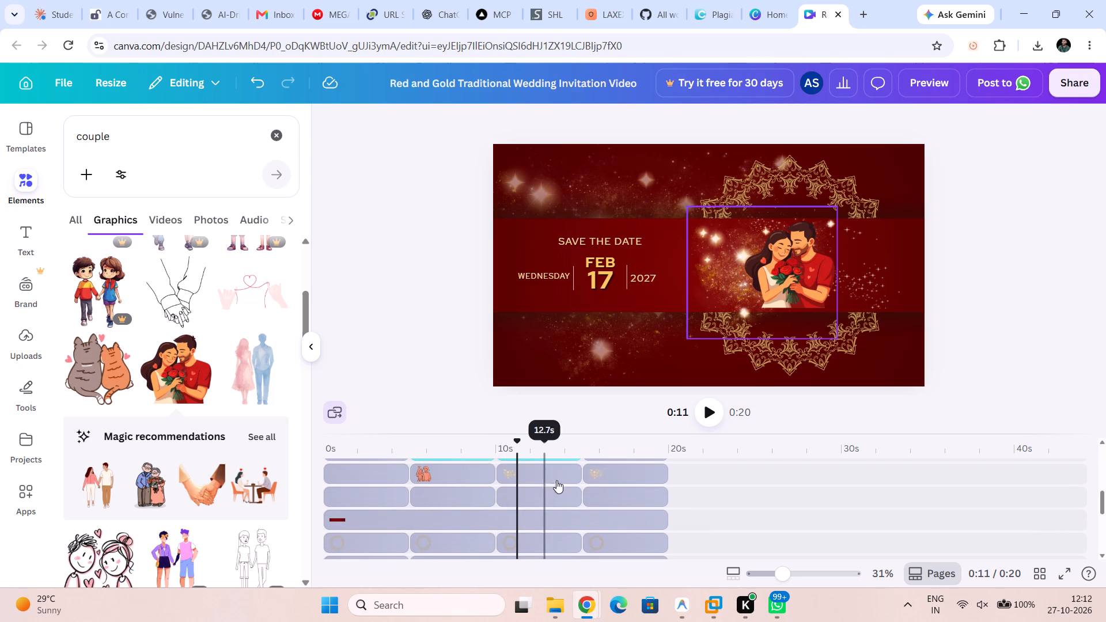
pyautogui.click(611, 492)
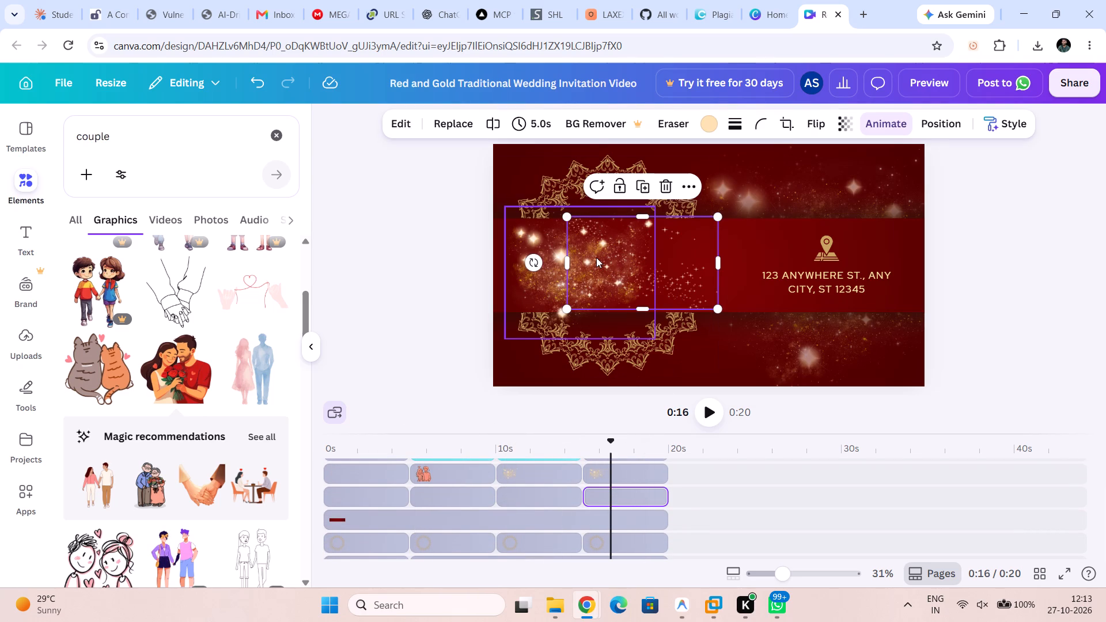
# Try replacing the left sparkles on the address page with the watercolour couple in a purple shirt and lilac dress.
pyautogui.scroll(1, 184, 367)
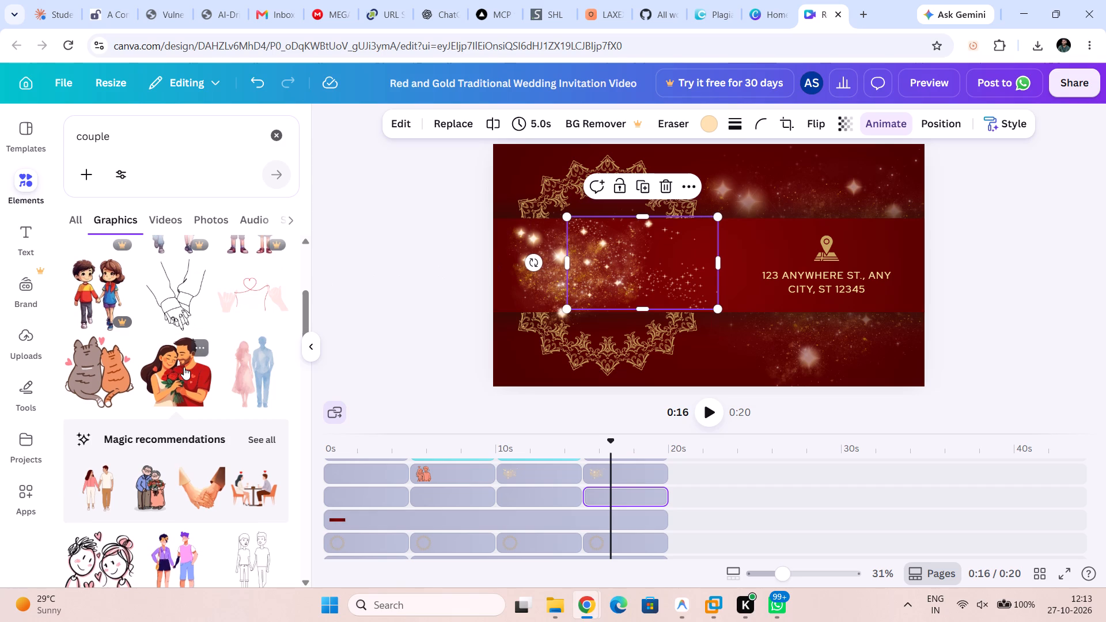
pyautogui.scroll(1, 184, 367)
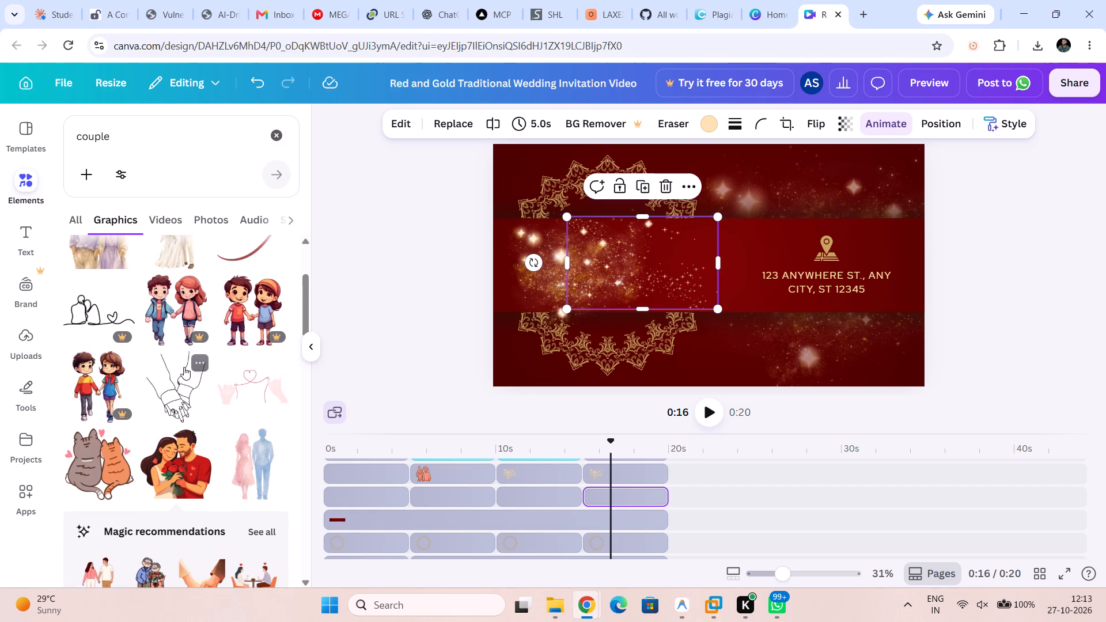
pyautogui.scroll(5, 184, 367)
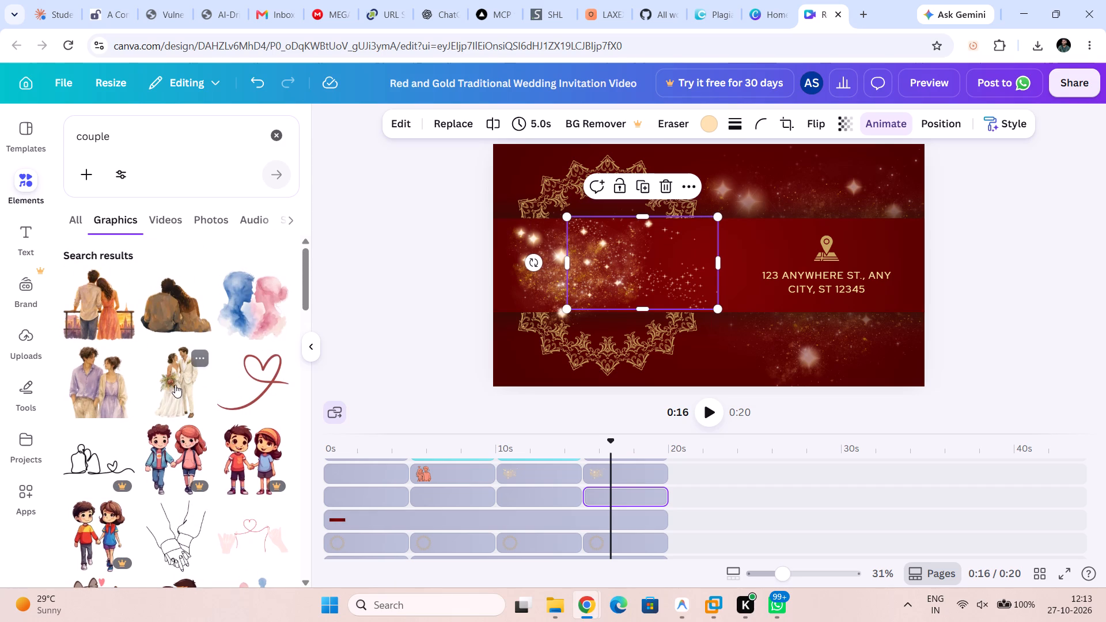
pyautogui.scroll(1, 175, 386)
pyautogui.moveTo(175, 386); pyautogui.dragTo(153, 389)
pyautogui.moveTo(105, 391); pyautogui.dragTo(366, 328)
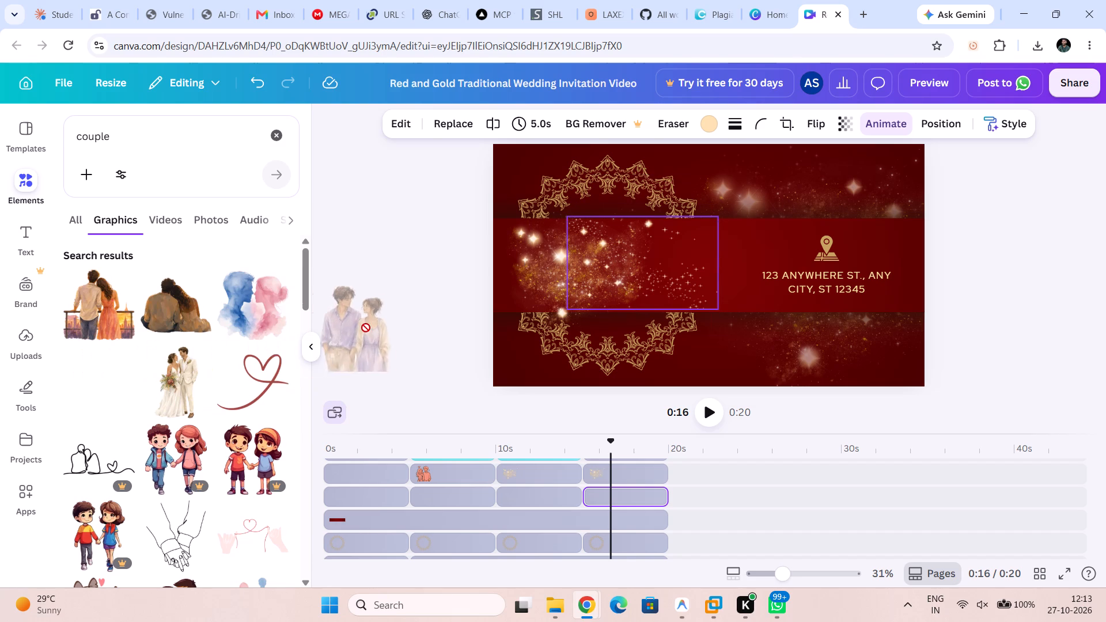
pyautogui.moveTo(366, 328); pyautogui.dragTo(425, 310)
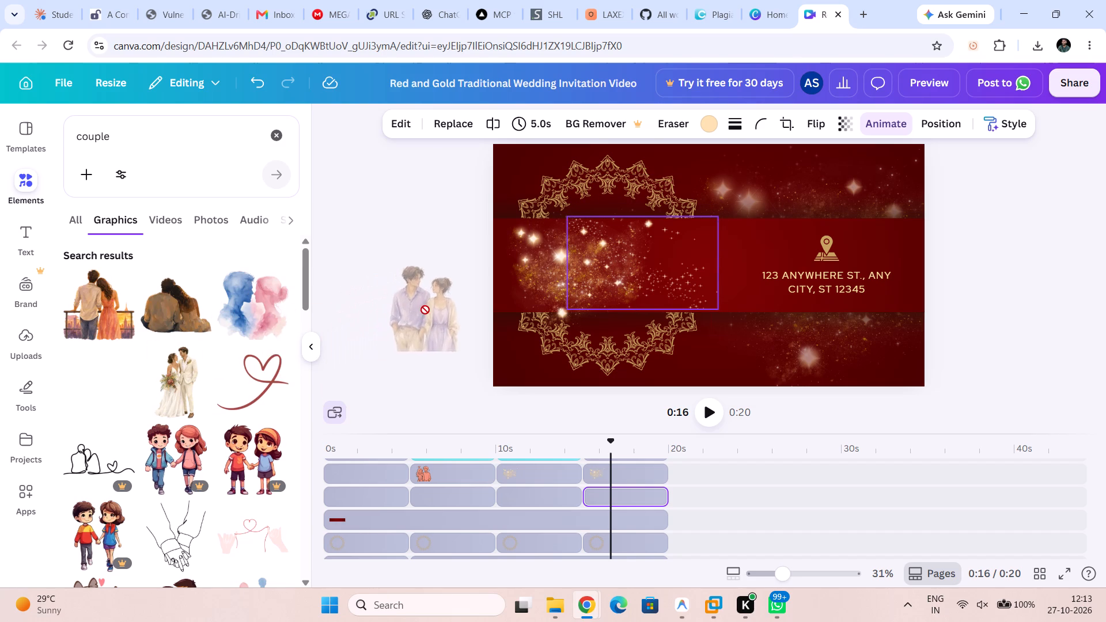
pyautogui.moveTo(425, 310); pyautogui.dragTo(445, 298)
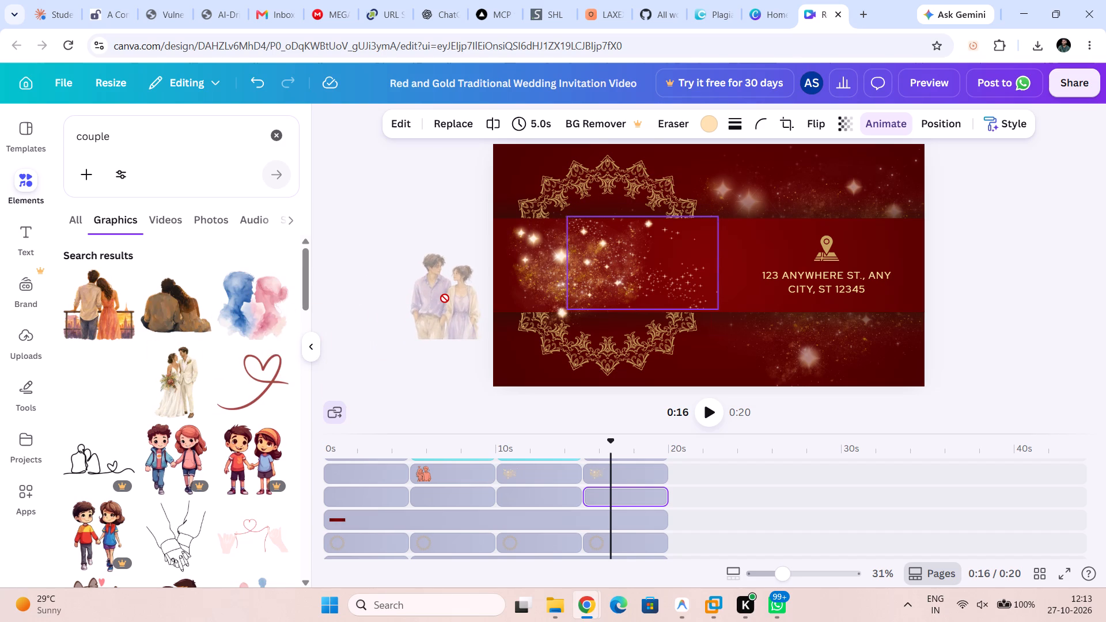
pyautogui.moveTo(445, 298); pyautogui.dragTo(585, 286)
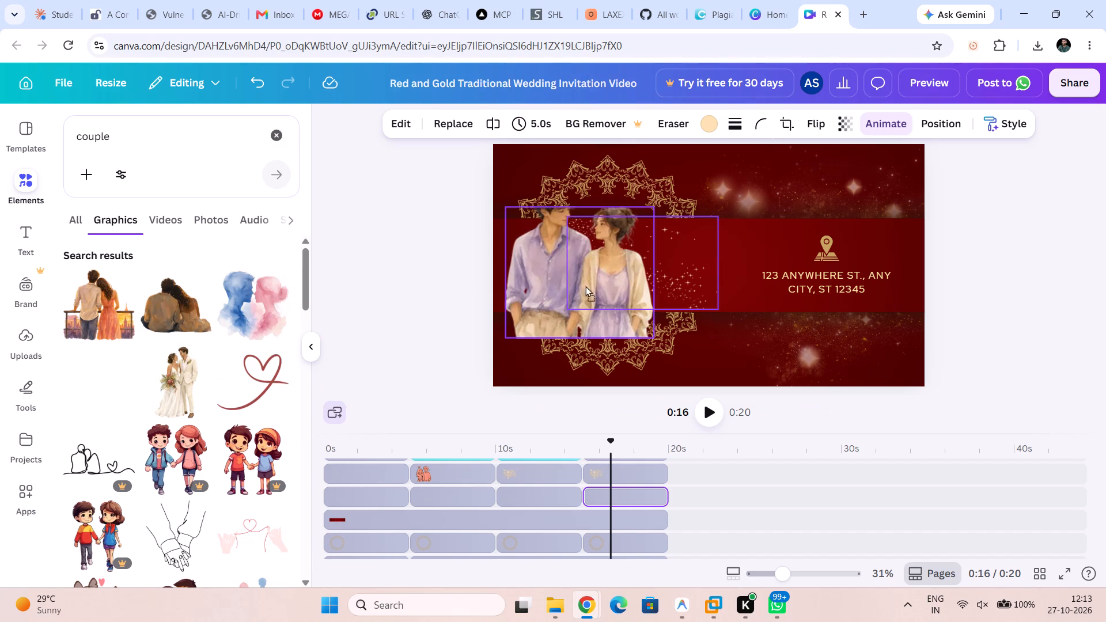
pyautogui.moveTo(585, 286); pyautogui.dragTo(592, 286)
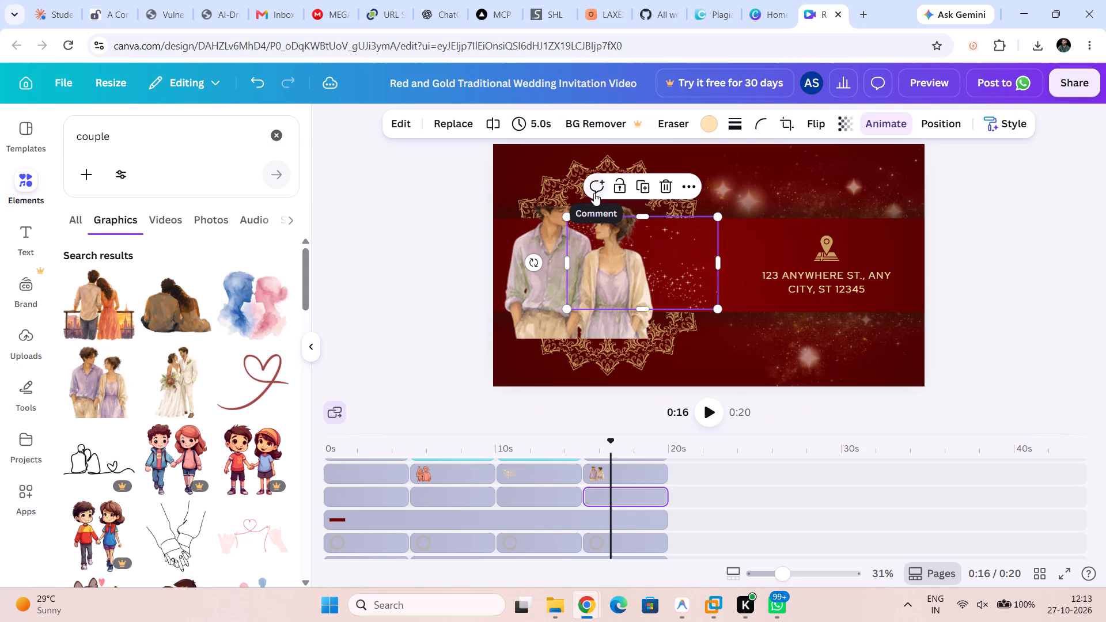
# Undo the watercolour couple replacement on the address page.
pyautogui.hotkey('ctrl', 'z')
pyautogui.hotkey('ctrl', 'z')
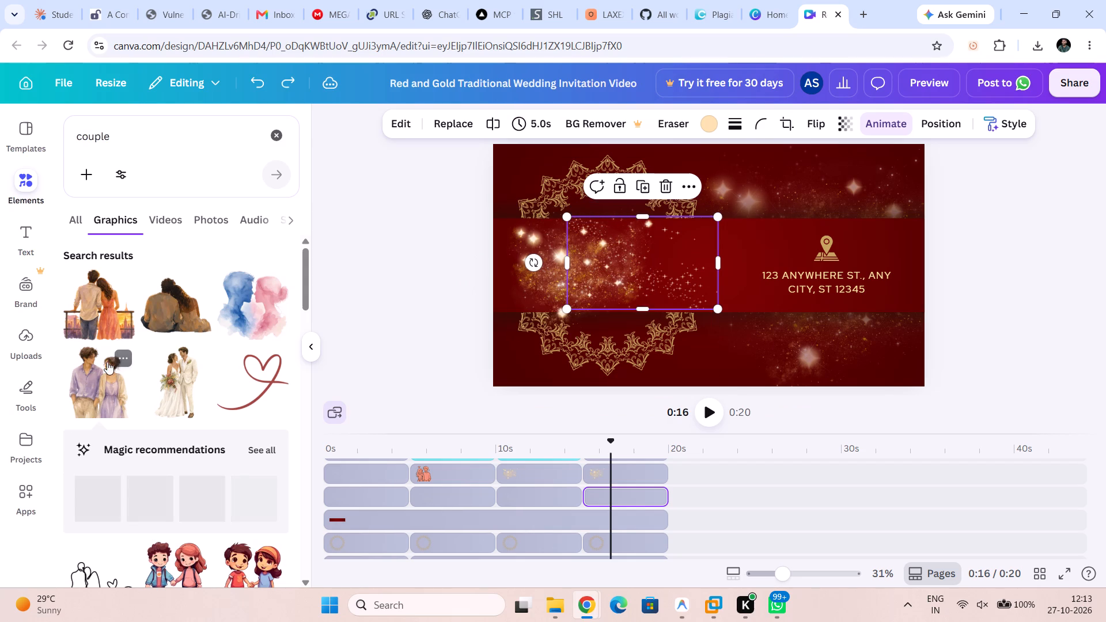
# Replace the address page's left sparkles with the purple-shirt watercolour couple and extend its crop to include the whole illustration.
pyautogui.moveTo(105, 363); pyautogui.dragTo(556, 261)
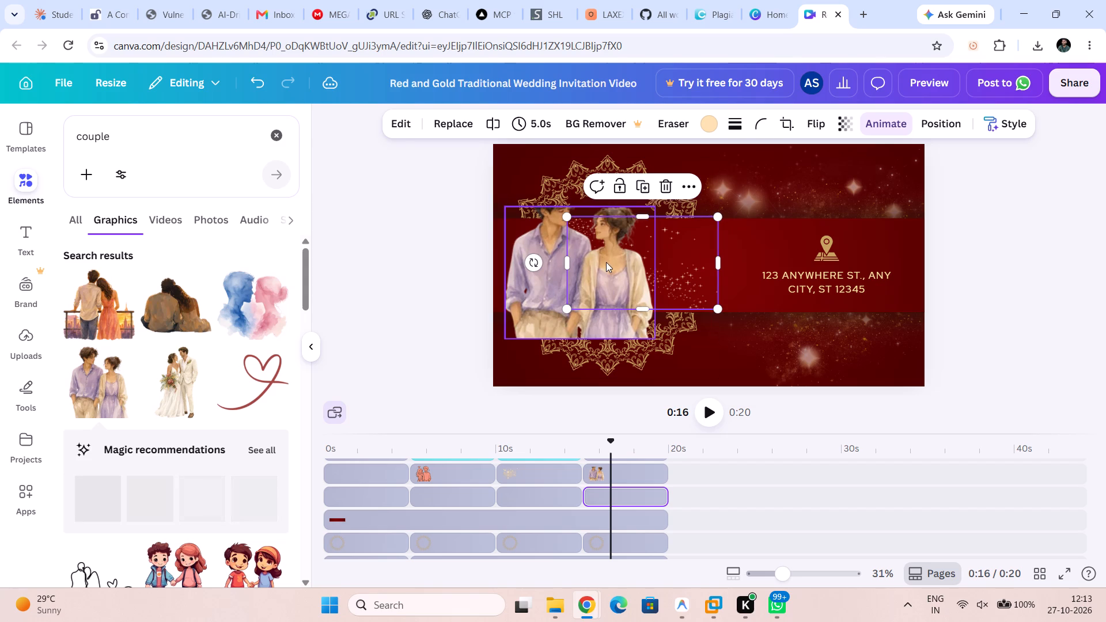
pyautogui.doubleClick(606, 262)
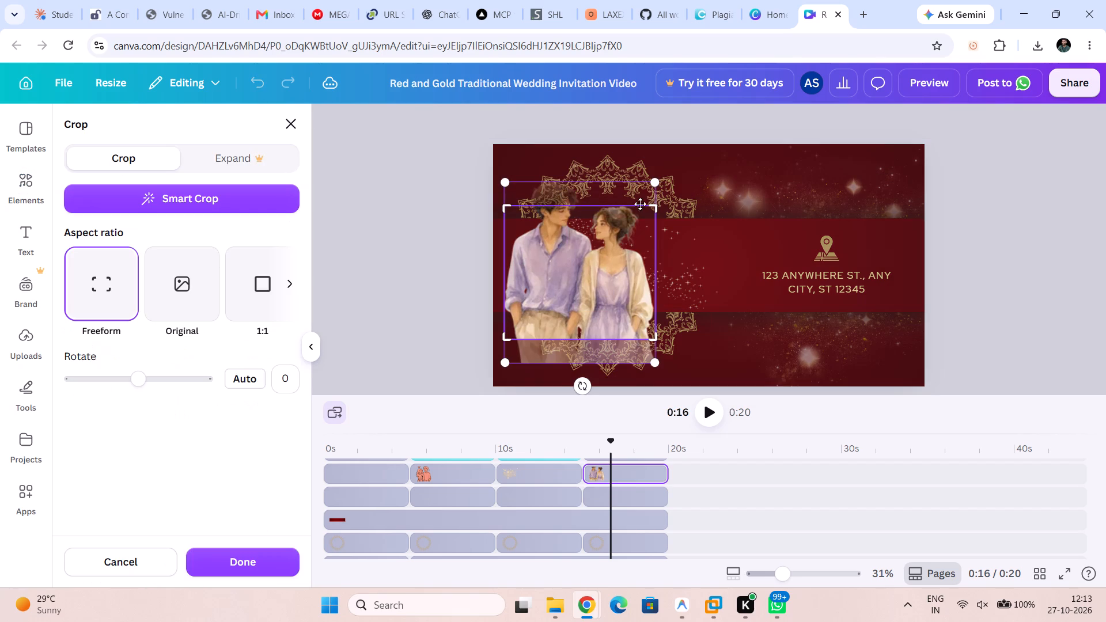
pyautogui.moveTo(653, 202); pyautogui.dragTo(654, 173)
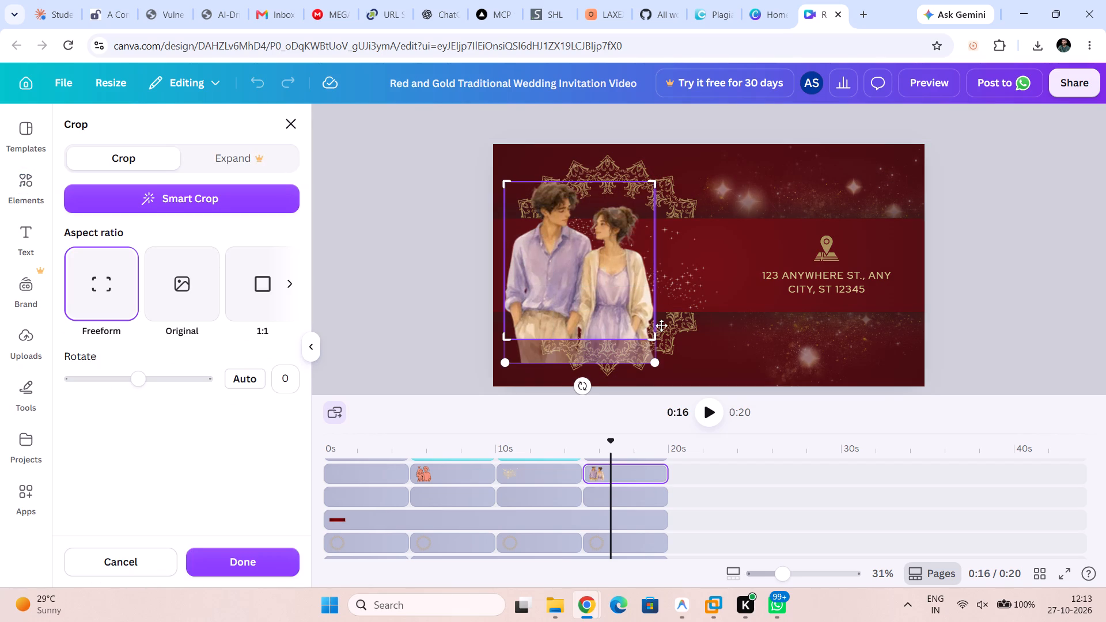
pyautogui.moveTo(654, 333); pyautogui.dragTo(668, 361)
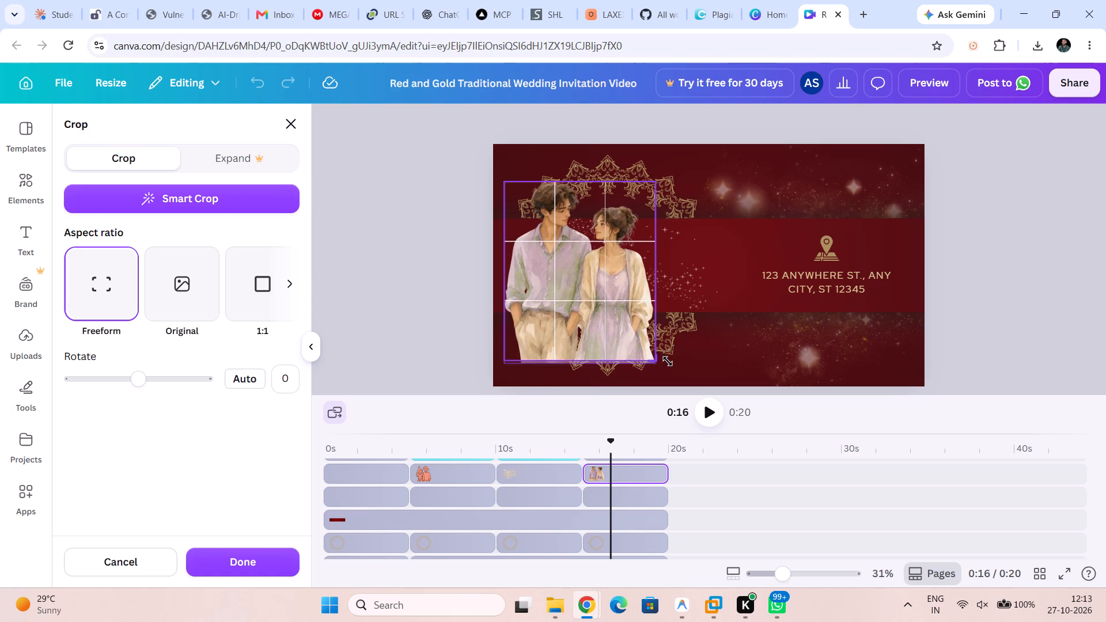
pyautogui.moveTo(668, 361); pyautogui.dragTo(667, 364)
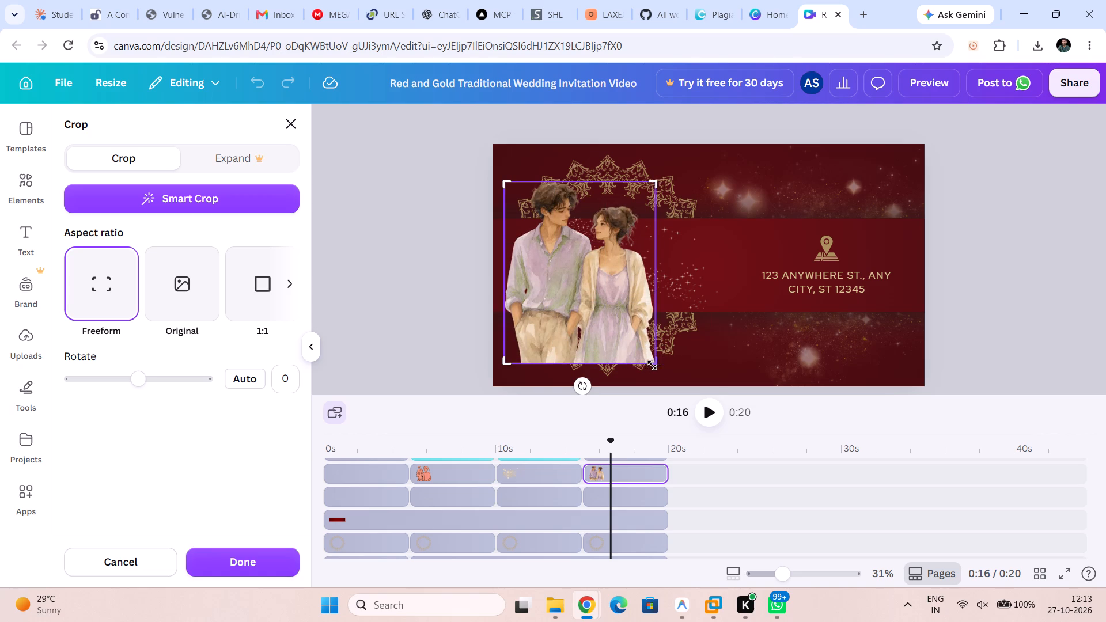
pyautogui.moveTo(662, 365); pyautogui.dragTo(646, 355)
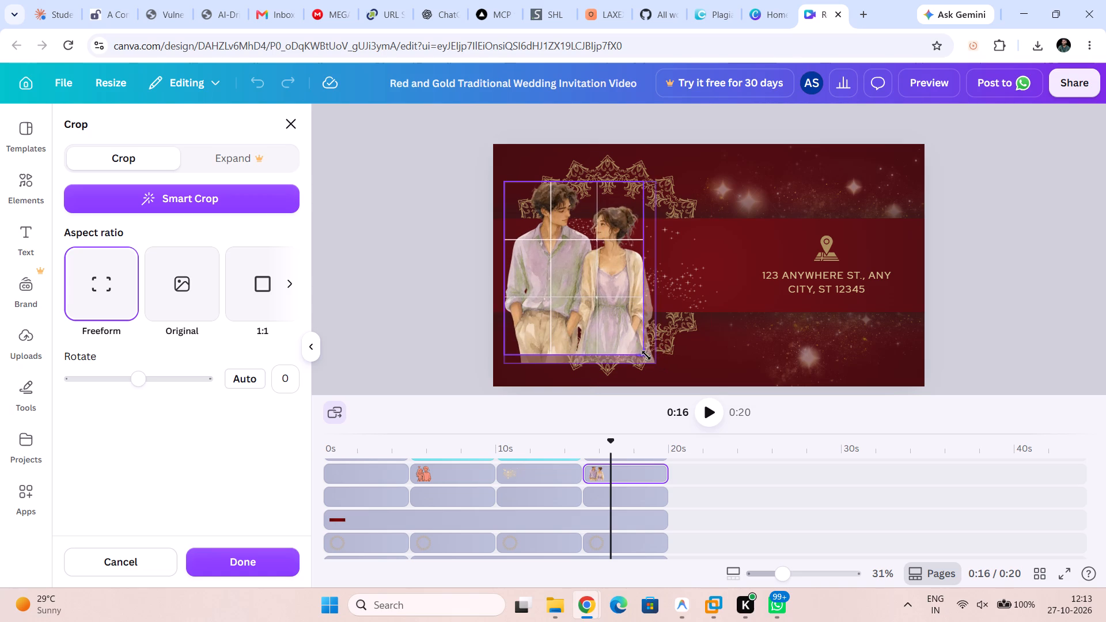
pyautogui.moveTo(646, 355); pyautogui.dragTo(653, 363)
pyautogui.click(979, 281)
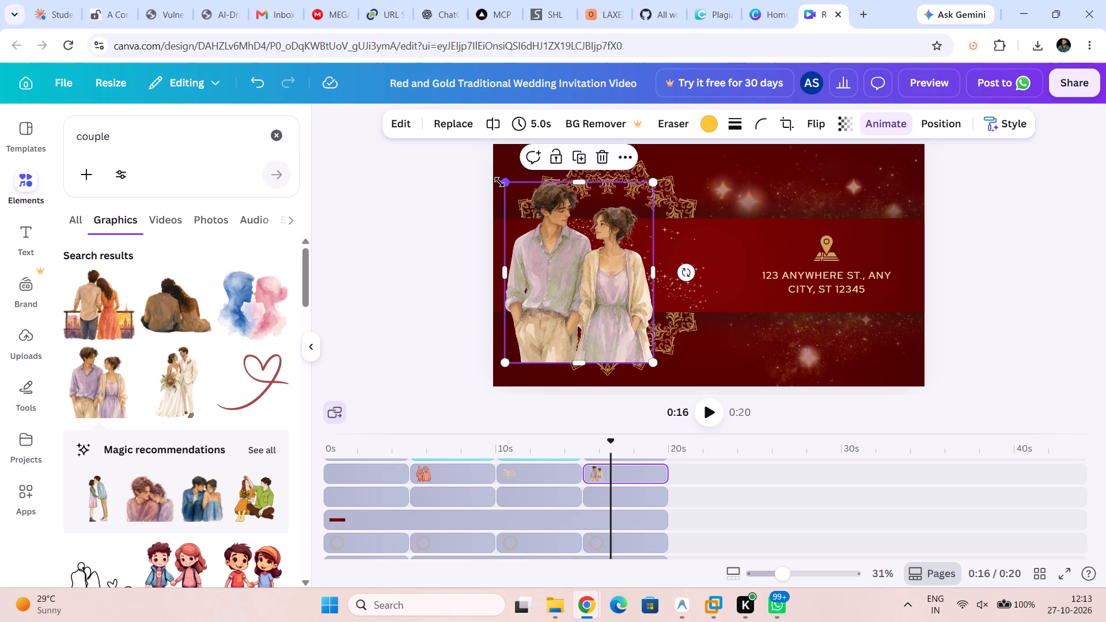
# Scale down the purple-shirt watercolour couple on the address page and centre it in the mandala within the red band.
pyautogui.moveTo(499, 181); pyautogui.dragTo(573, 246)
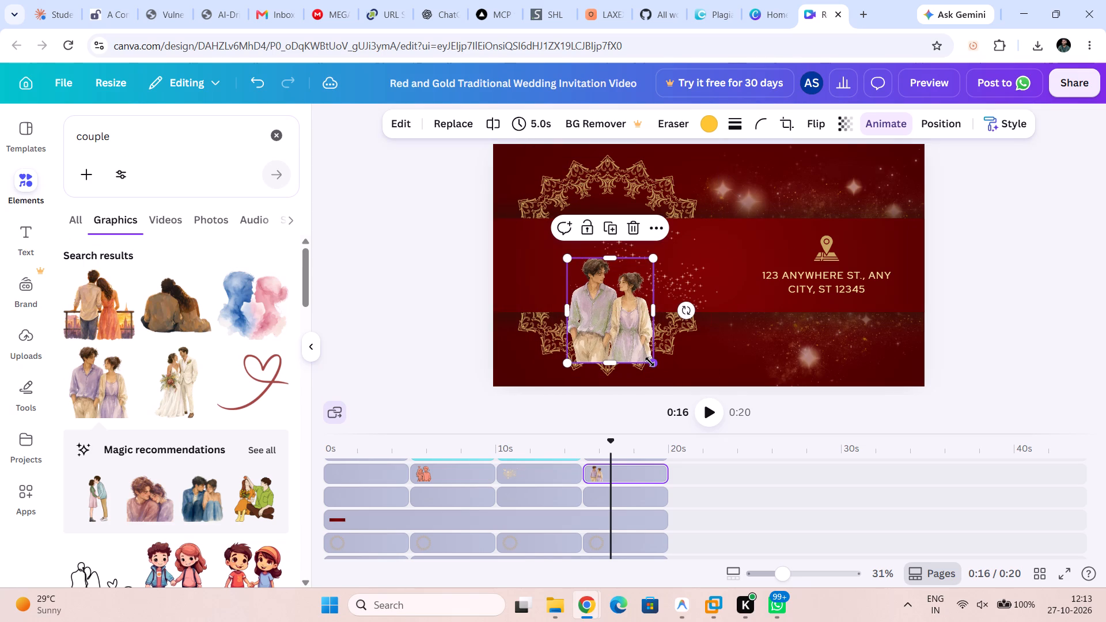
pyautogui.moveTo(652, 362); pyautogui.dragTo(639, 347)
pyautogui.moveTo(601, 295); pyautogui.dragTo(604, 267)
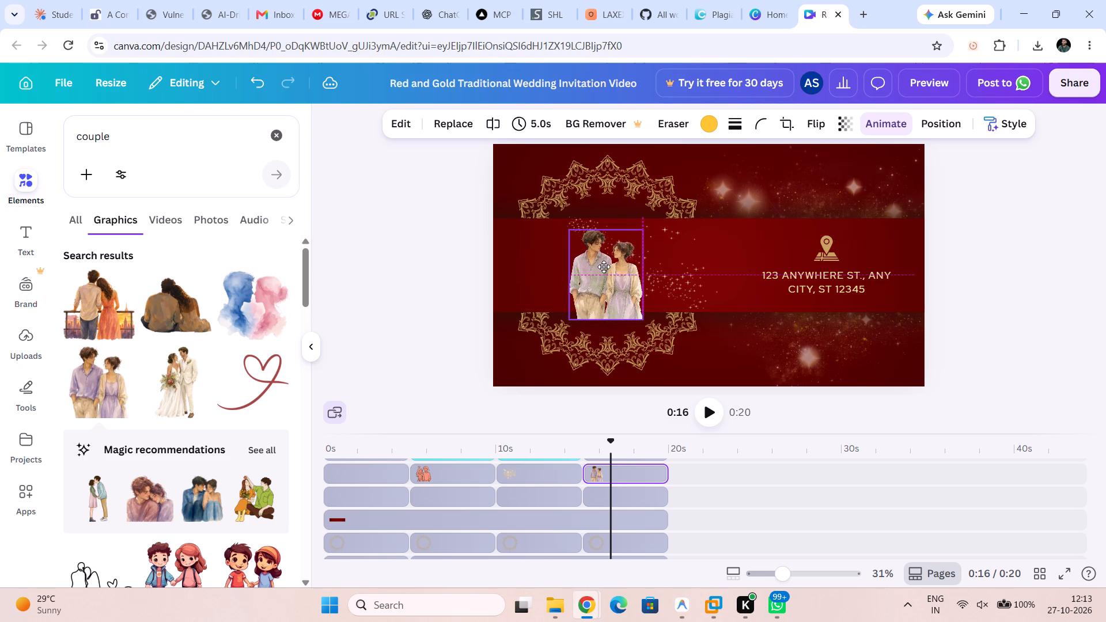
pyautogui.moveTo(604, 267); pyautogui.dragTo(604, 252)
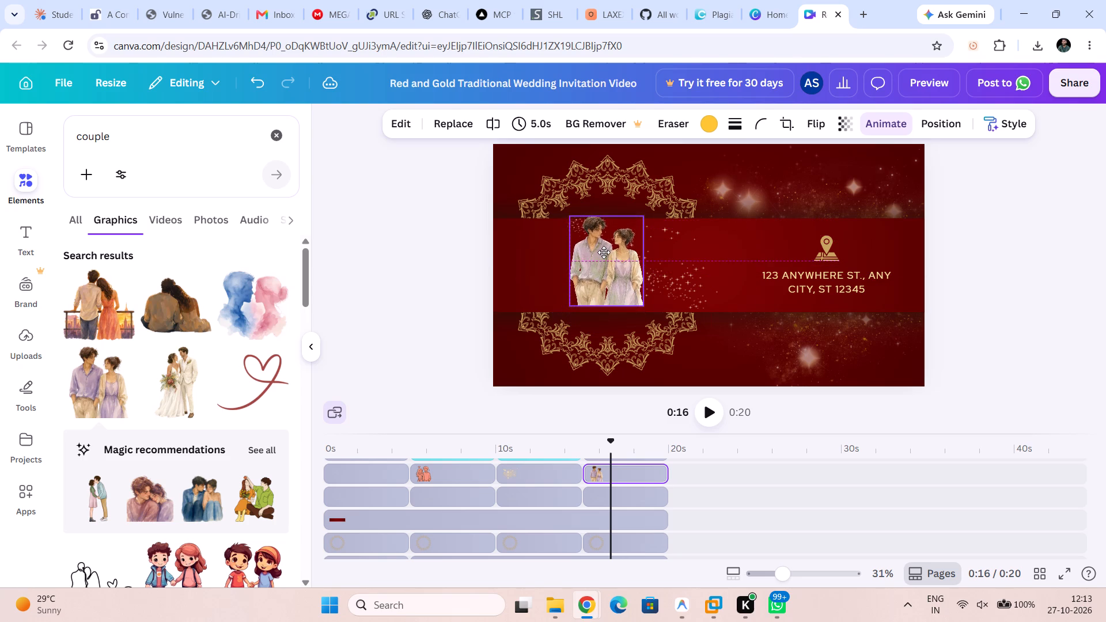
pyautogui.moveTo(604, 252); pyautogui.dragTo(613, 256)
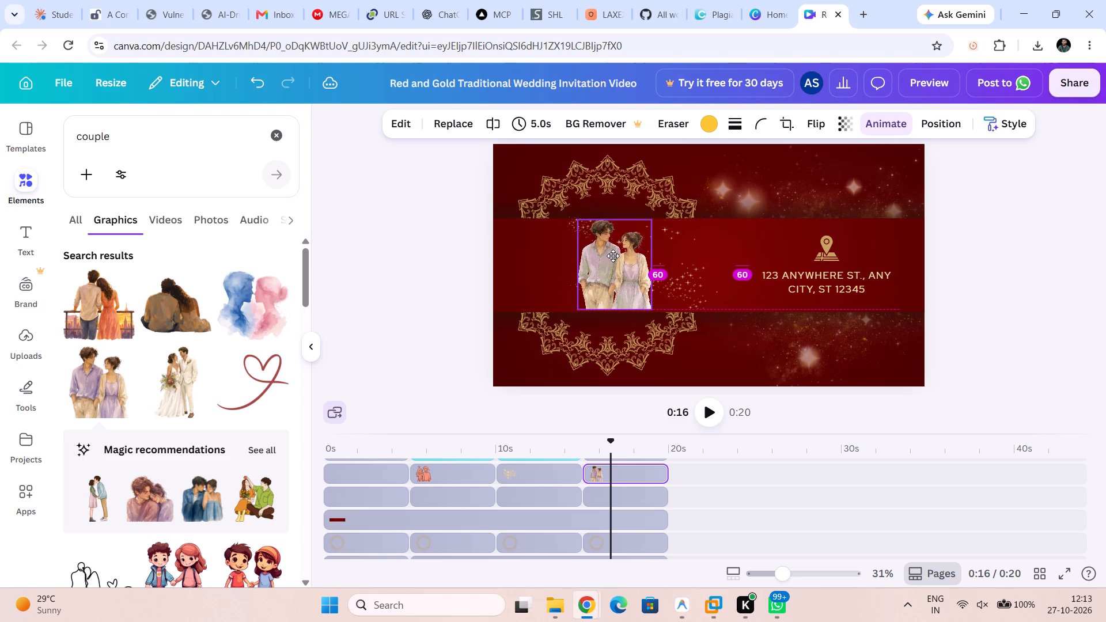
pyautogui.moveTo(613, 256); pyautogui.dragTo(601, 258)
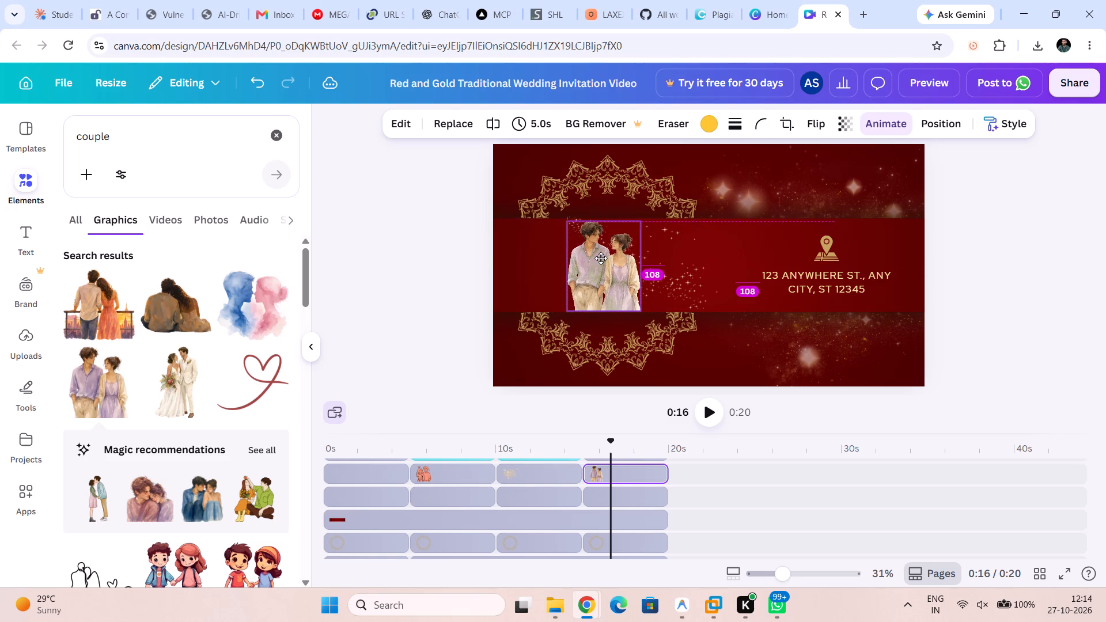
pyautogui.moveTo(601, 258); pyautogui.dragTo(607, 258)
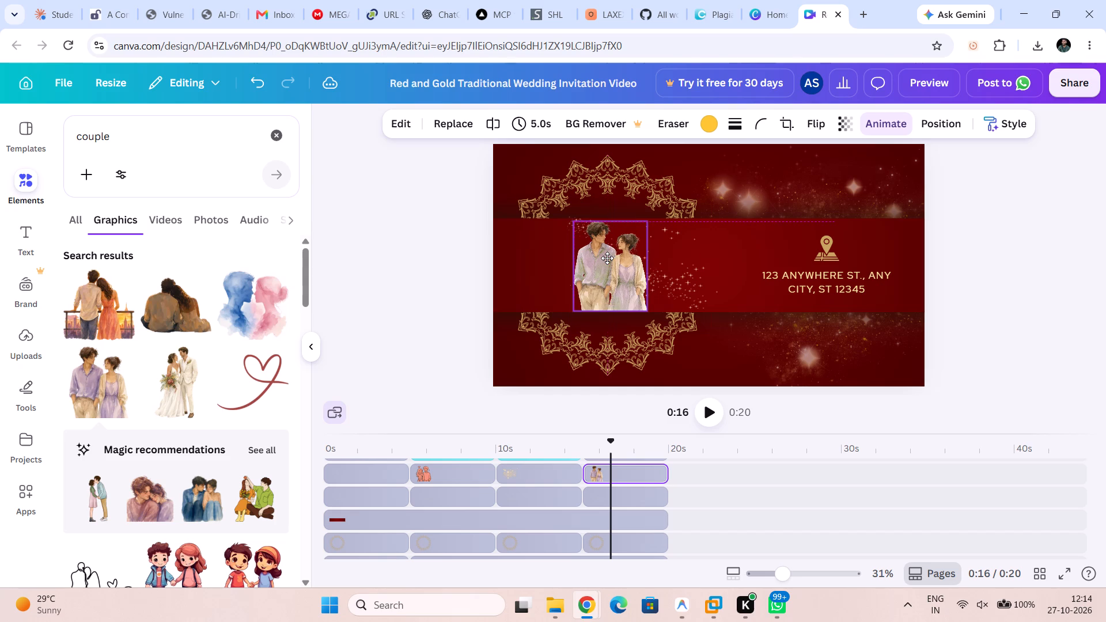
pyautogui.moveTo(607, 258); pyautogui.dragTo(605, 258)
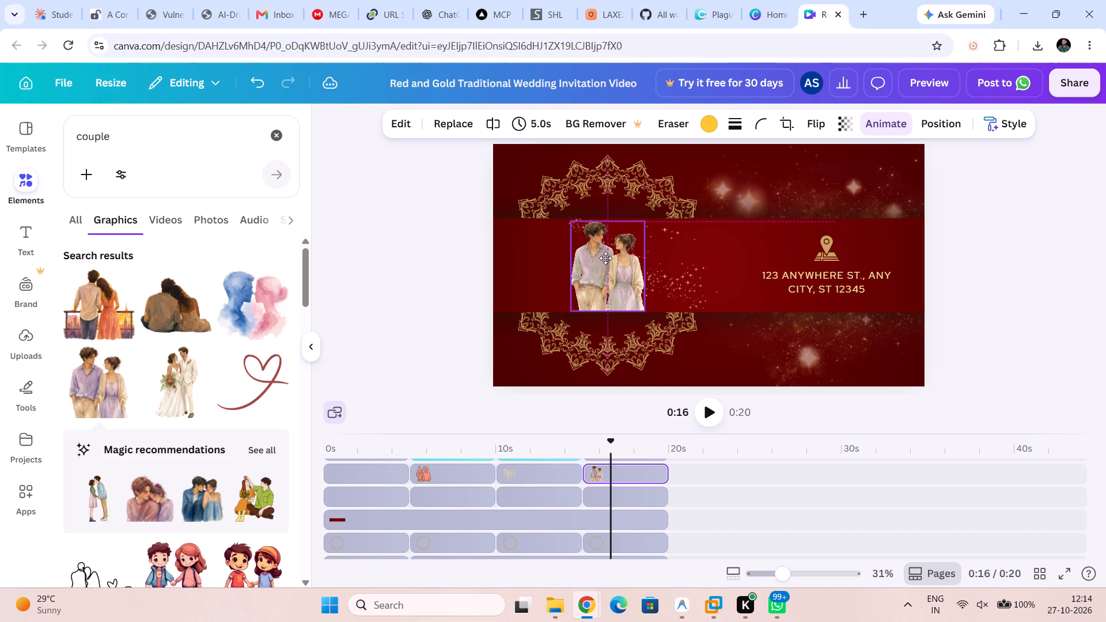
pyautogui.moveTo(605, 258); pyautogui.dragTo(605, 255)
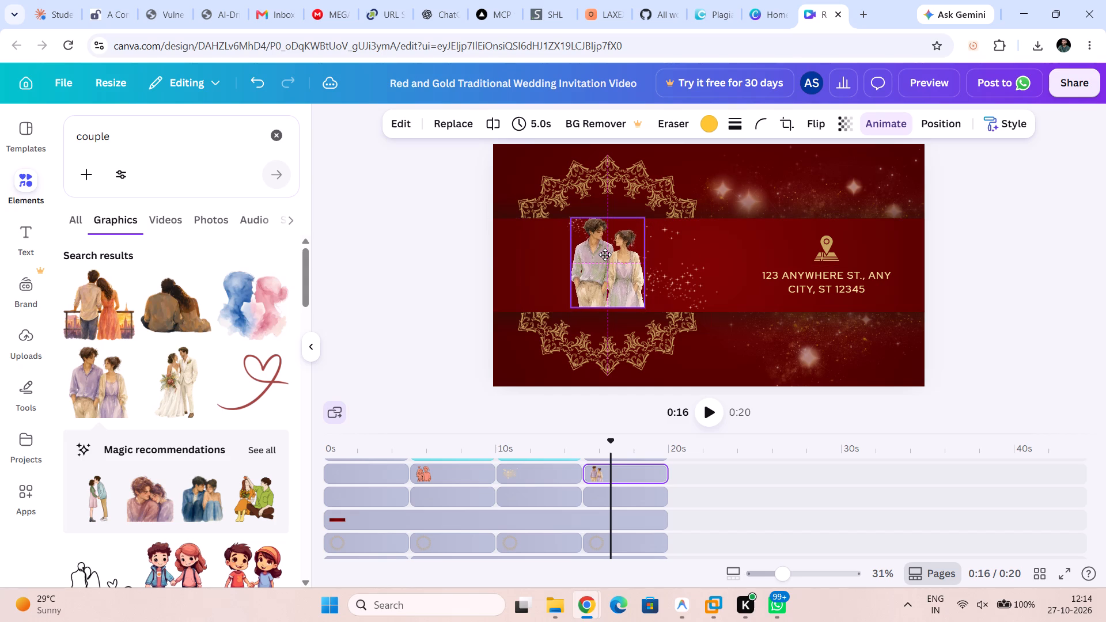
pyautogui.moveTo(605, 255); pyautogui.dragTo(605, 256)
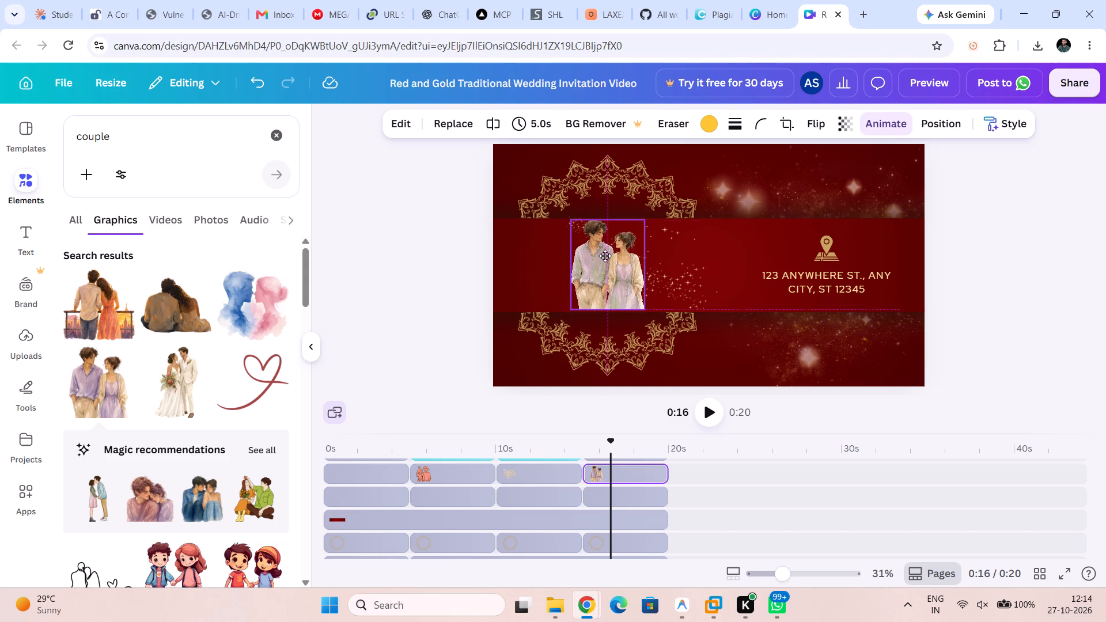
pyautogui.moveTo(605, 256); pyautogui.dragTo(605, 257)
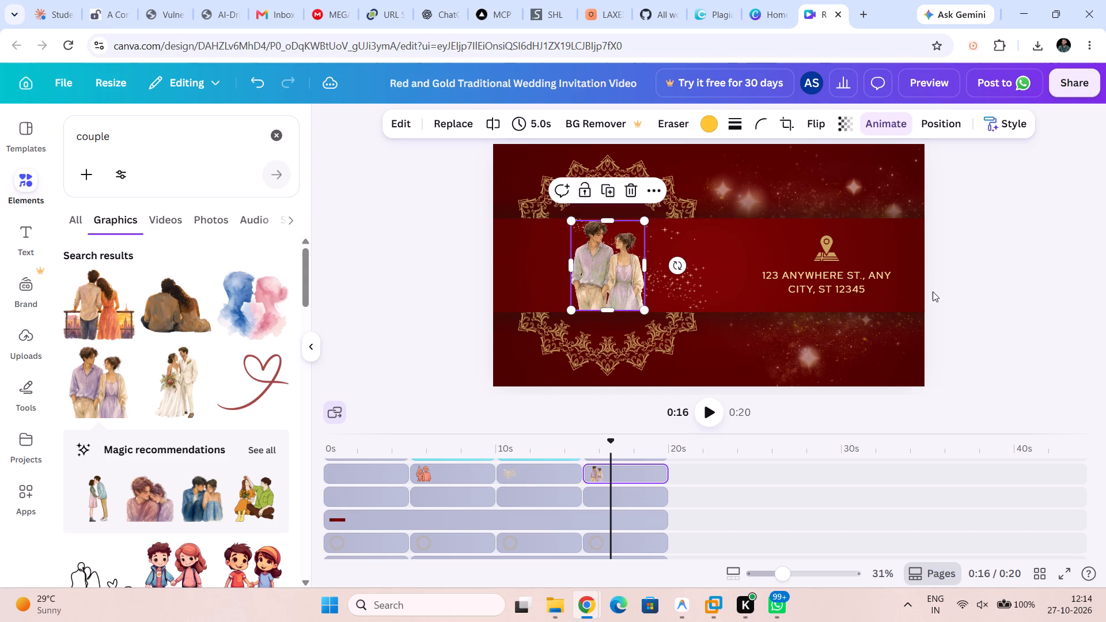
pyautogui.click(1017, 297)
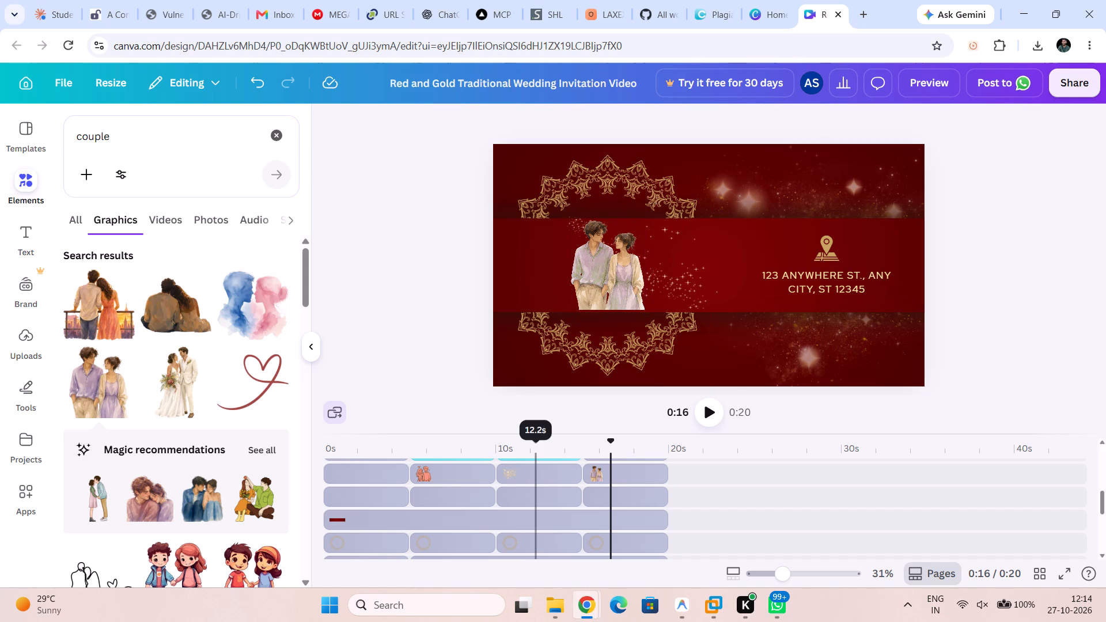
# Play the whole video from the start to review the pages and the placement of the couple graphics.
pyautogui.scroll(-3, 389, 509)
pyautogui.scroll(4, 389, 509)
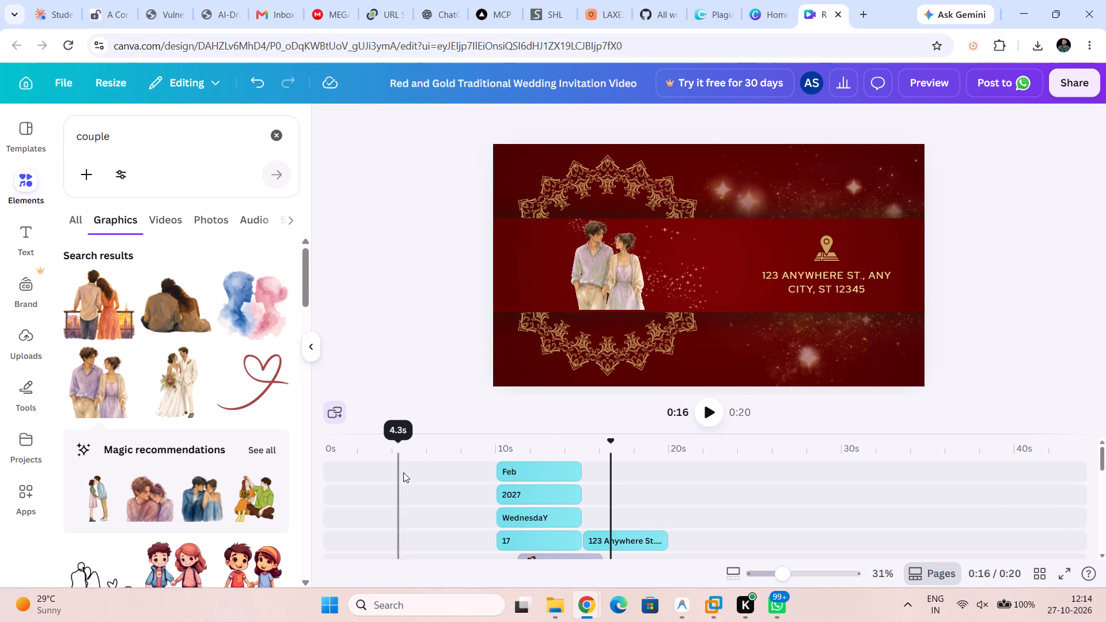
pyautogui.click(323, 460)
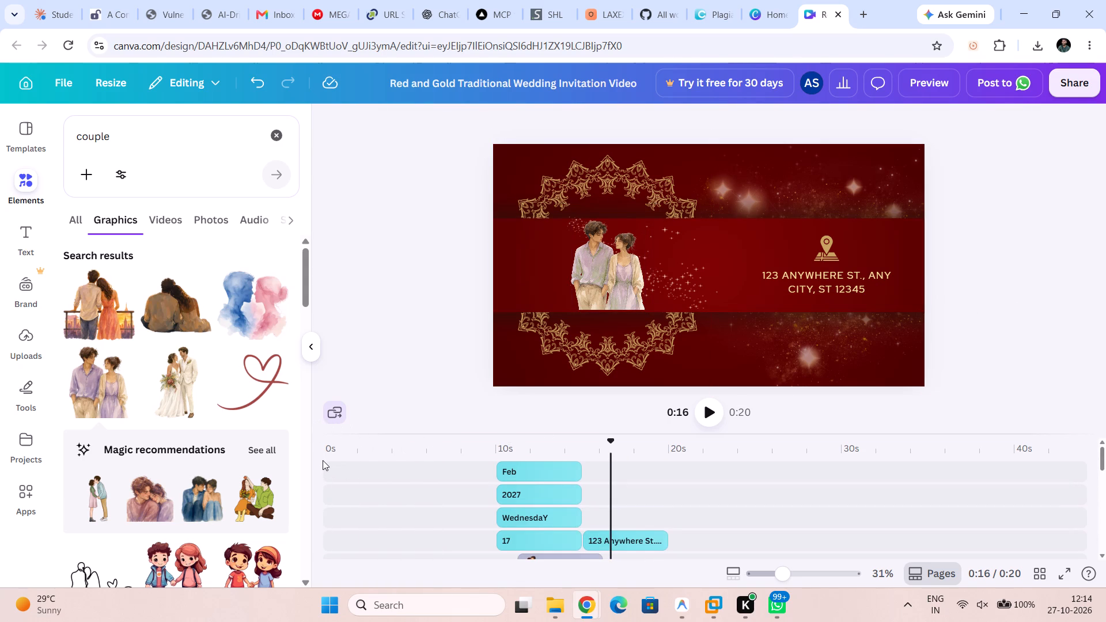
pyautogui.click(324, 460)
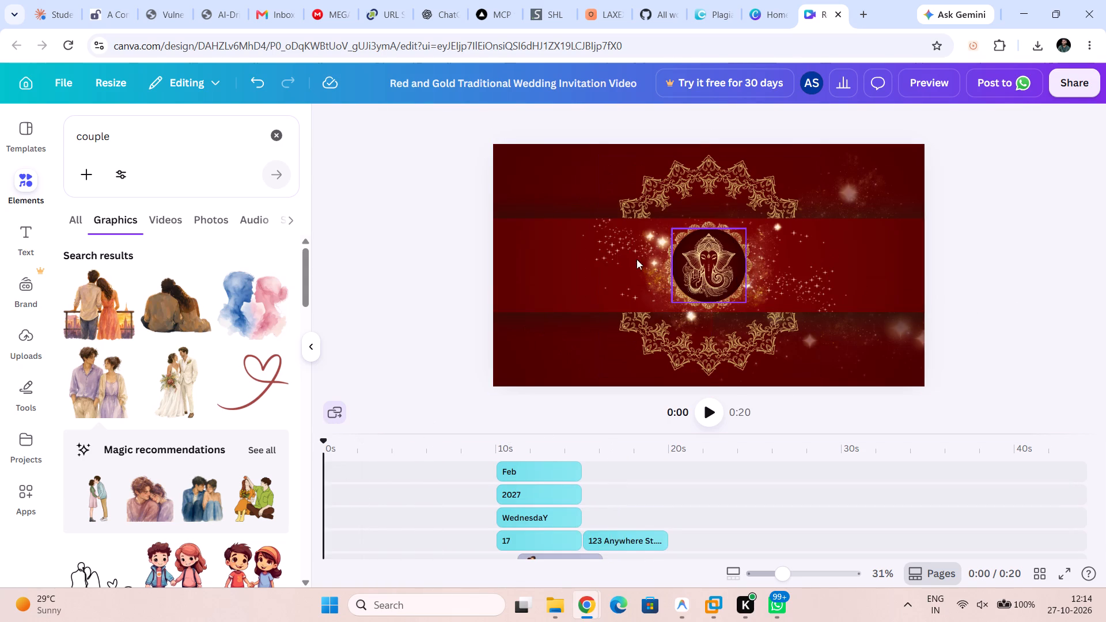
pyautogui.click(713, 410)
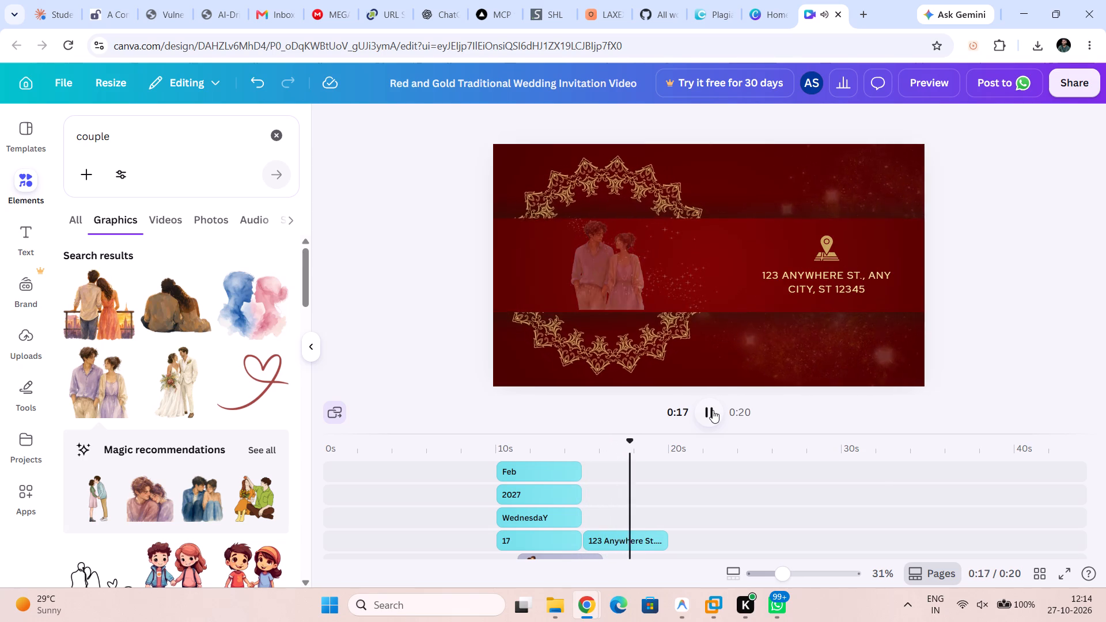
pyautogui.scroll(-4, 713, 410)
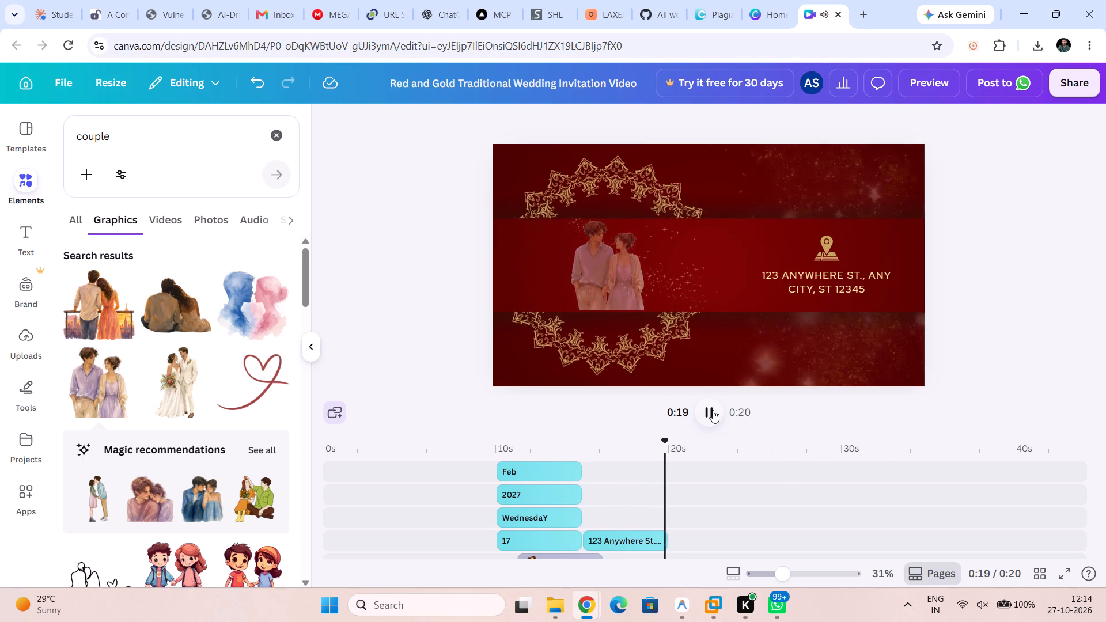
pyautogui.scroll(-3, 551, 502)
# Retime the rose-holding couple graphic to 4.5 s within the date page, starting just after 10 s and ending before 15 s.
pyautogui.scroll(1, 578, 509)
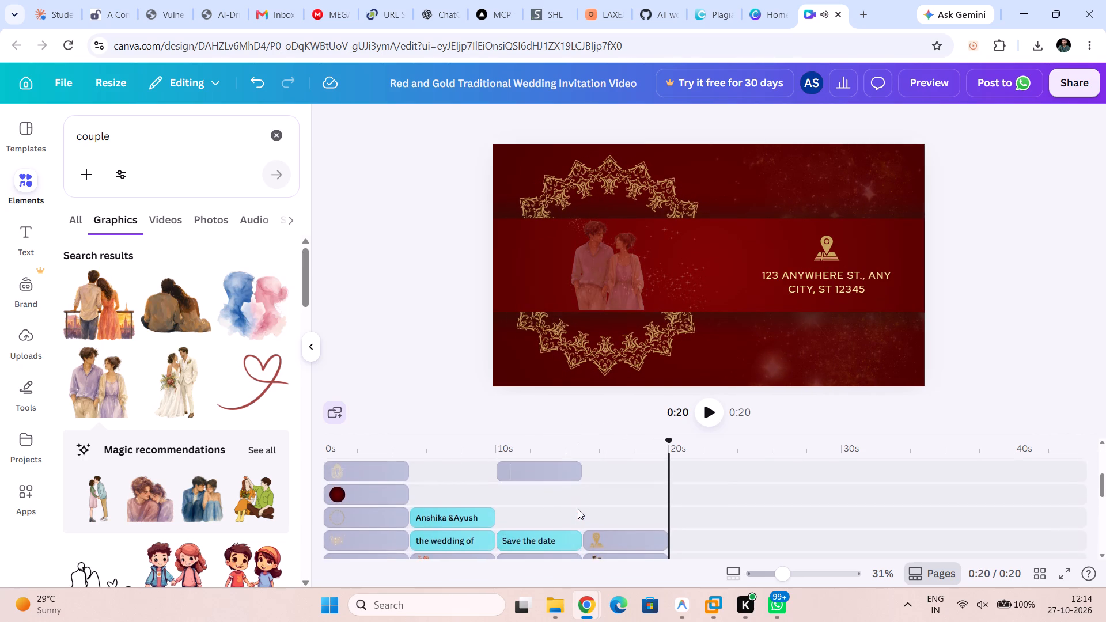
pyautogui.scroll(1, 578, 509)
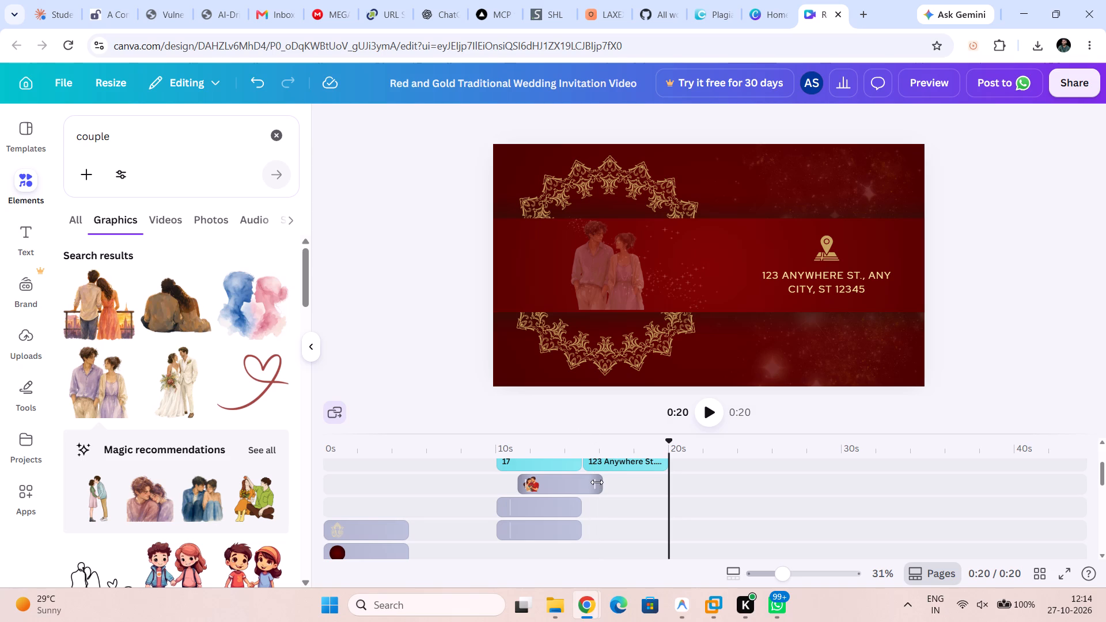
pyautogui.moveTo(597, 482); pyautogui.dragTo(578, 486)
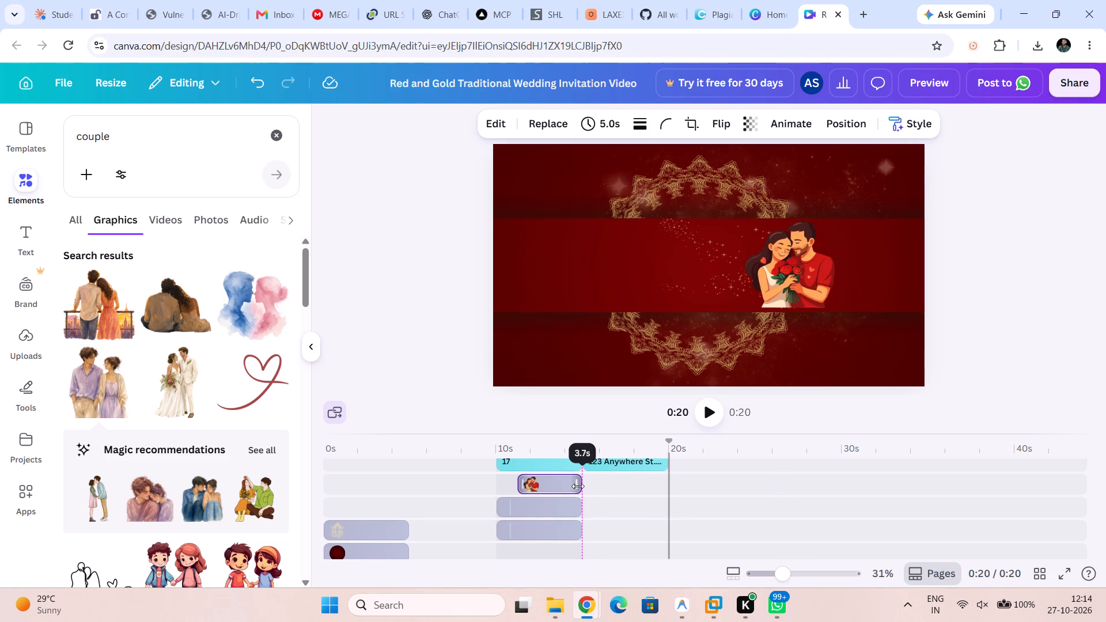
pyautogui.moveTo(578, 486); pyautogui.dragTo(573, 487)
pyautogui.moveTo(520, 486); pyautogui.dragTo(504, 486)
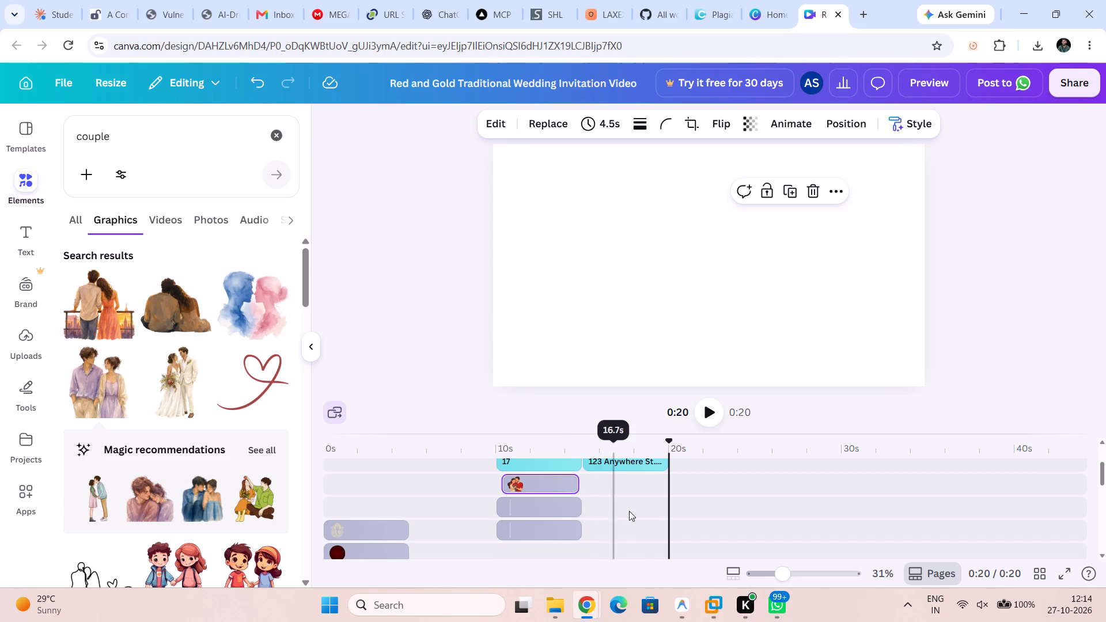
# Look through the timeline tracks and replay the whole video from the start to check the couple graphic's timing.
pyautogui.scroll(-1, 624, 499)
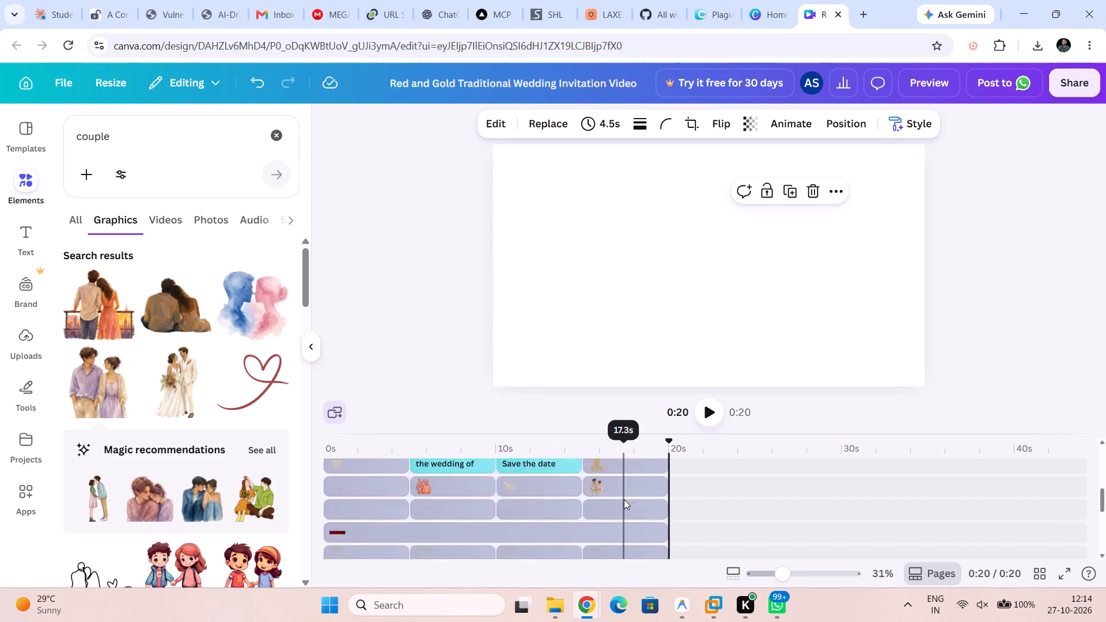
pyautogui.scroll(-1, 624, 499)
pyautogui.scroll(4, 624, 499)
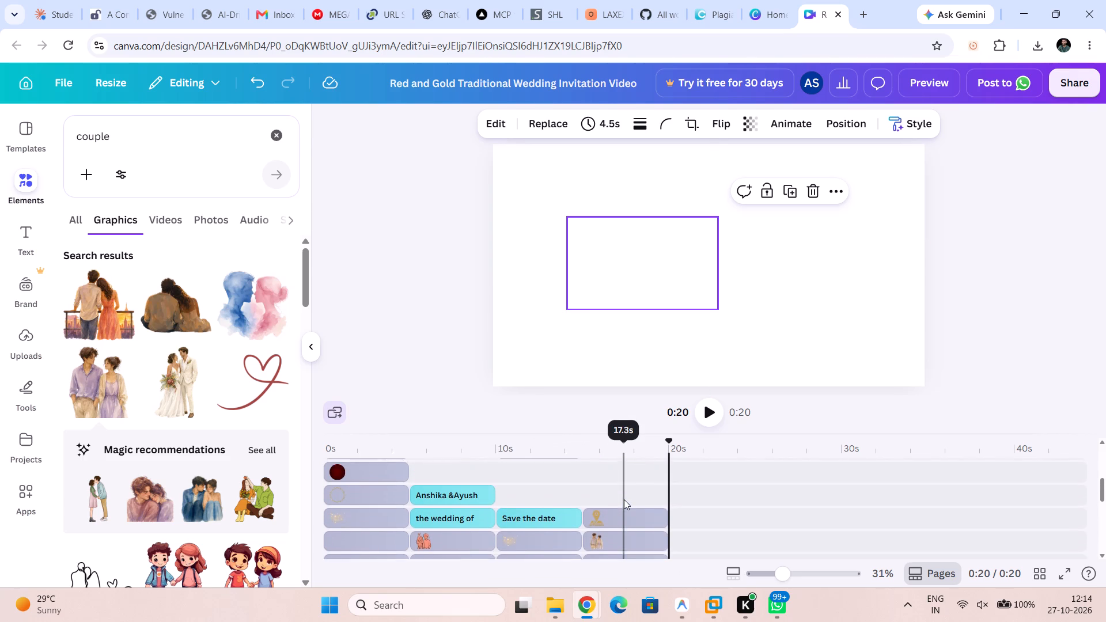
pyautogui.scroll(1, 624, 499)
pyautogui.scroll(-1, 624, 499)
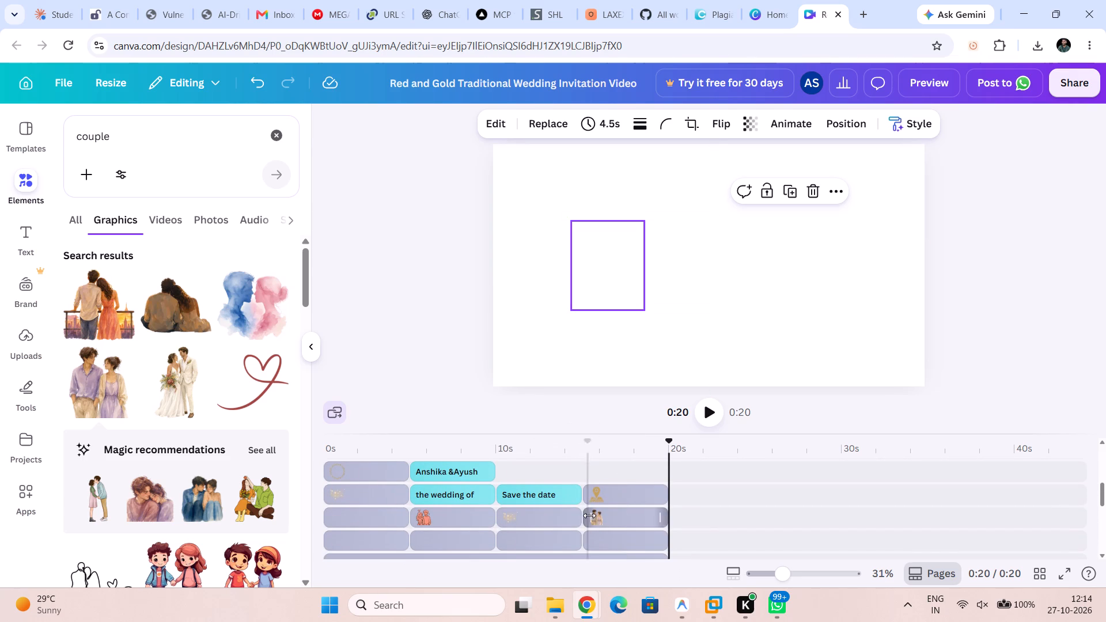
pyautogui.scroll(2, 591, 531)
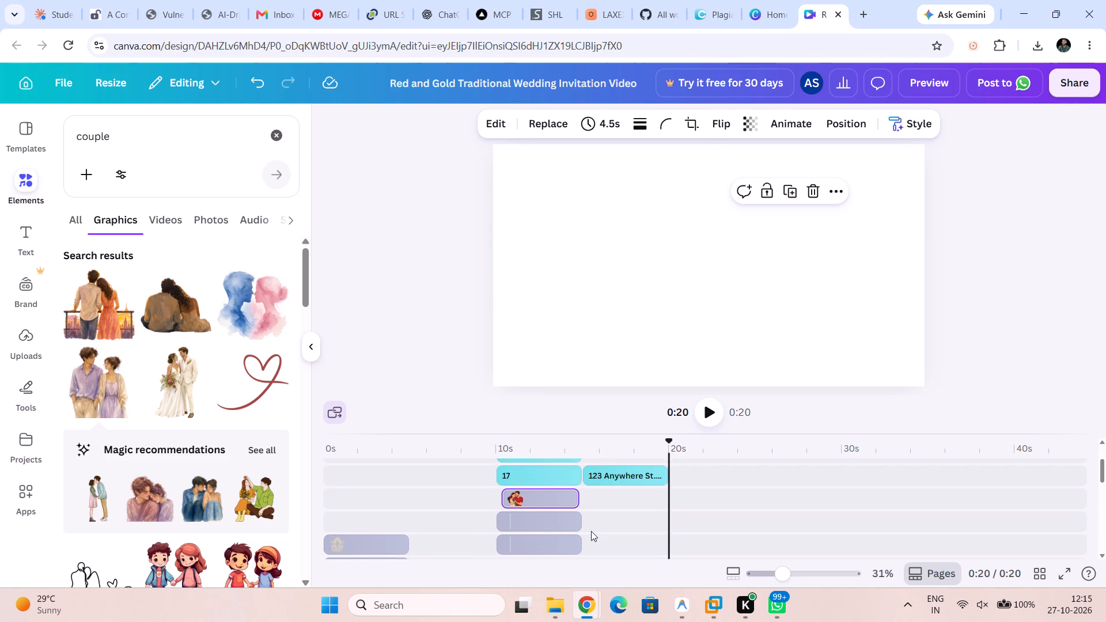
pyautogui.scroll(1, 591, 531)
pyautogui.scroll(-1, 591, 531)
pyautogui.click(706, 412)
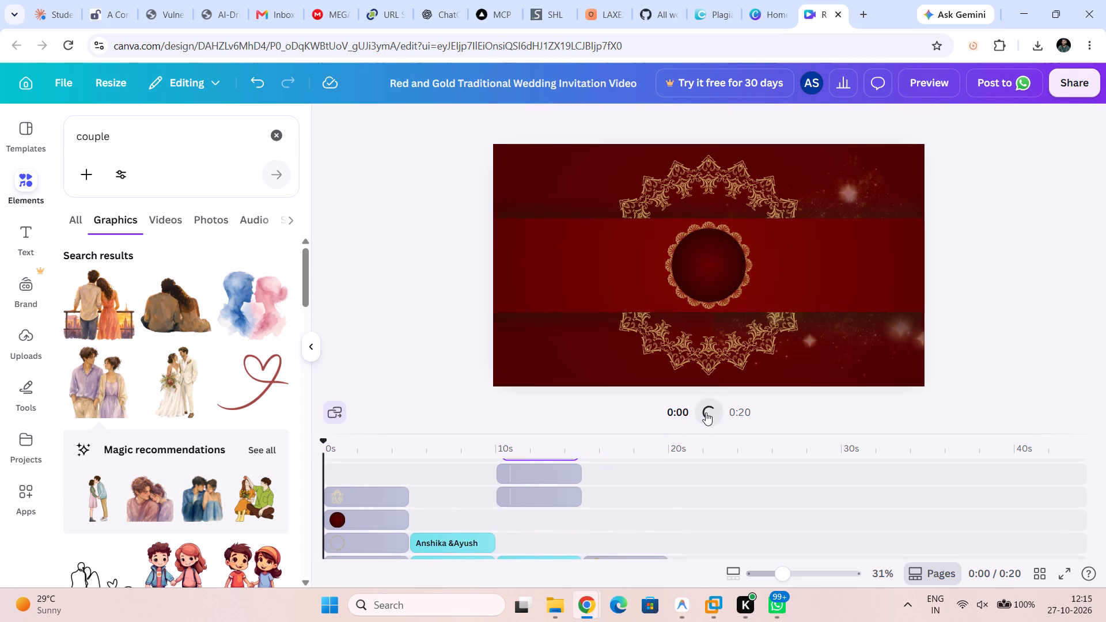
pyautogui.click(706, 412)
pyautogui.click(706, 412)
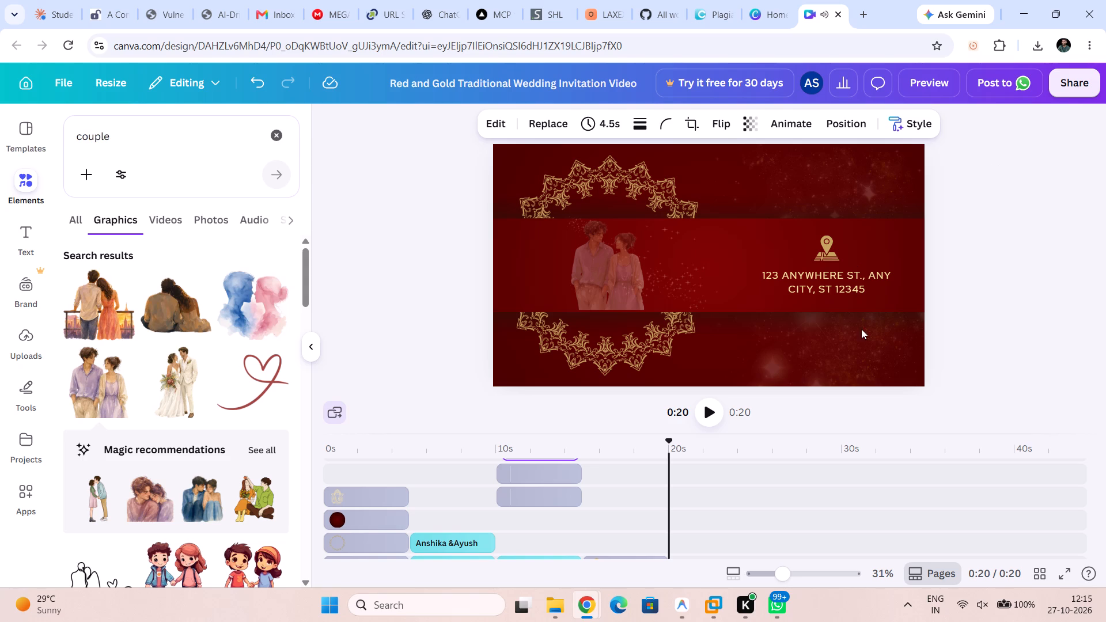
# Examine the address page's timeline layers at about 16 seconds, selecting the mandala, the background and the right-hand sparkles in turn.
pyautogui.scroll(-1, 664, 442)
pyautogui.scroll(-2, 638, 533)
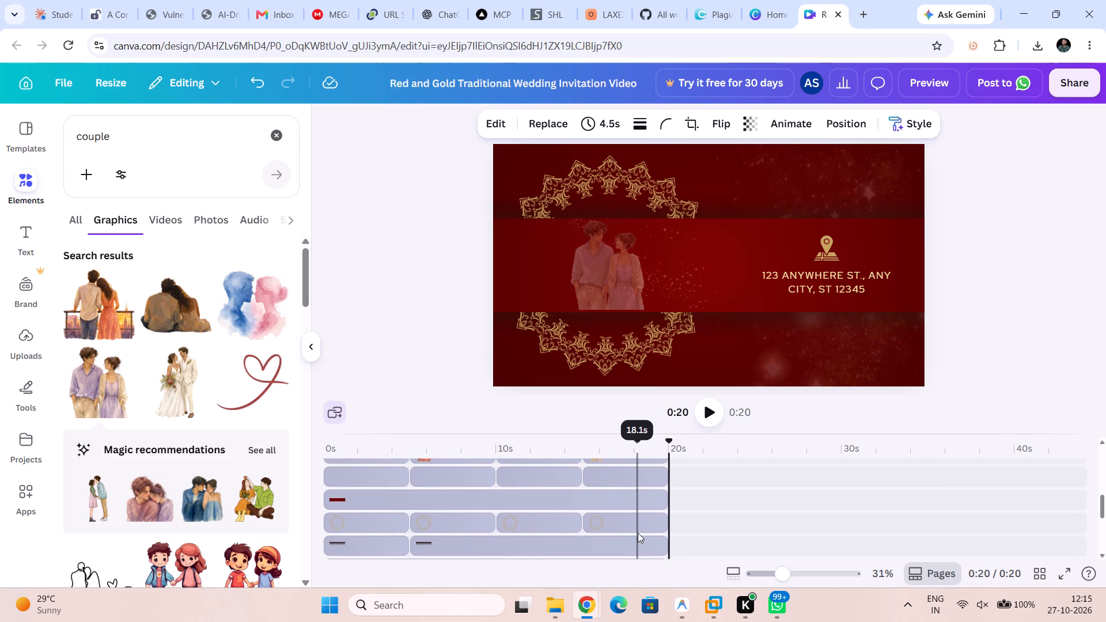
pyautogui.scroll(-1, 638, 533)
pyautogui.click(601, 512)
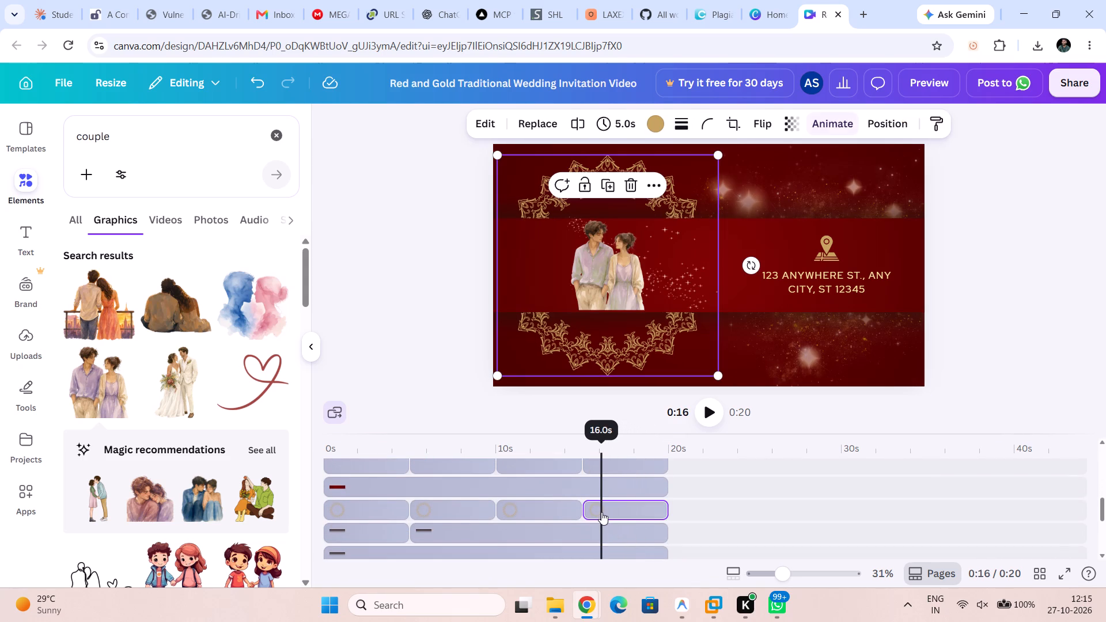
pyautogui.scroll(-2, 615, 505)
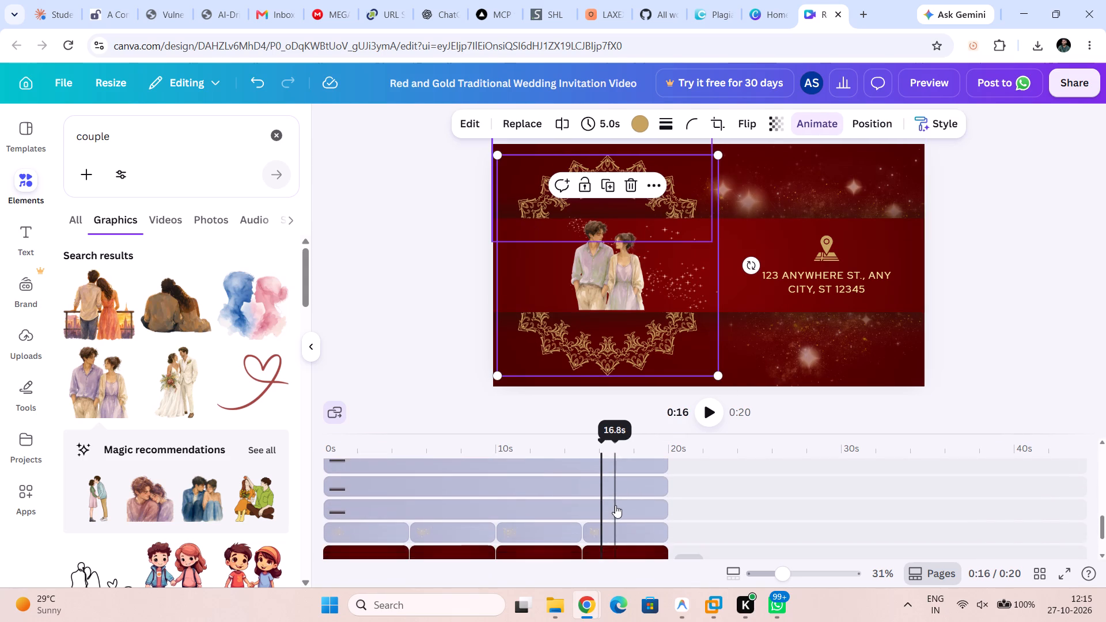
pyautogui.scroll(-1, 615, 505)
pyautogui.click(615, 505)
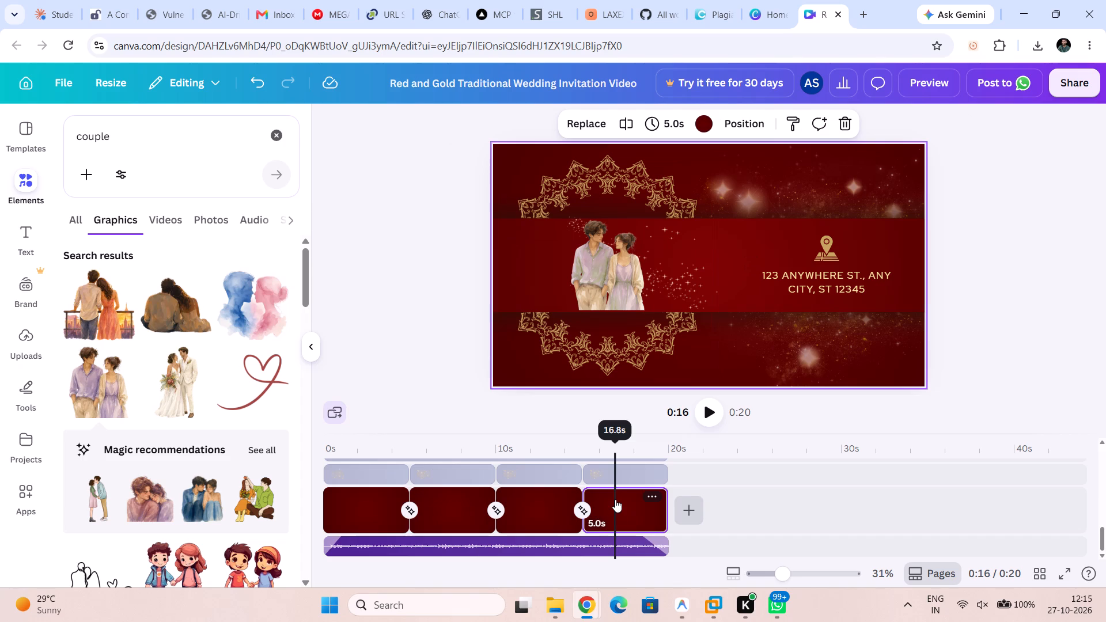
pyautogui.click(615, 481)
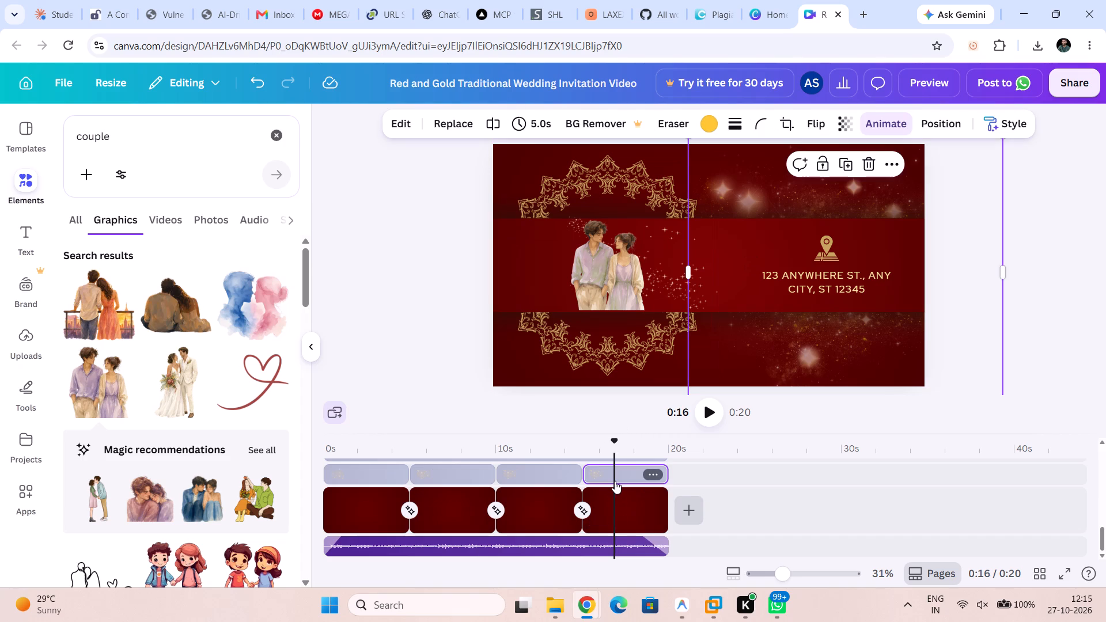
pyautogui.scroll(7, 615, 481)
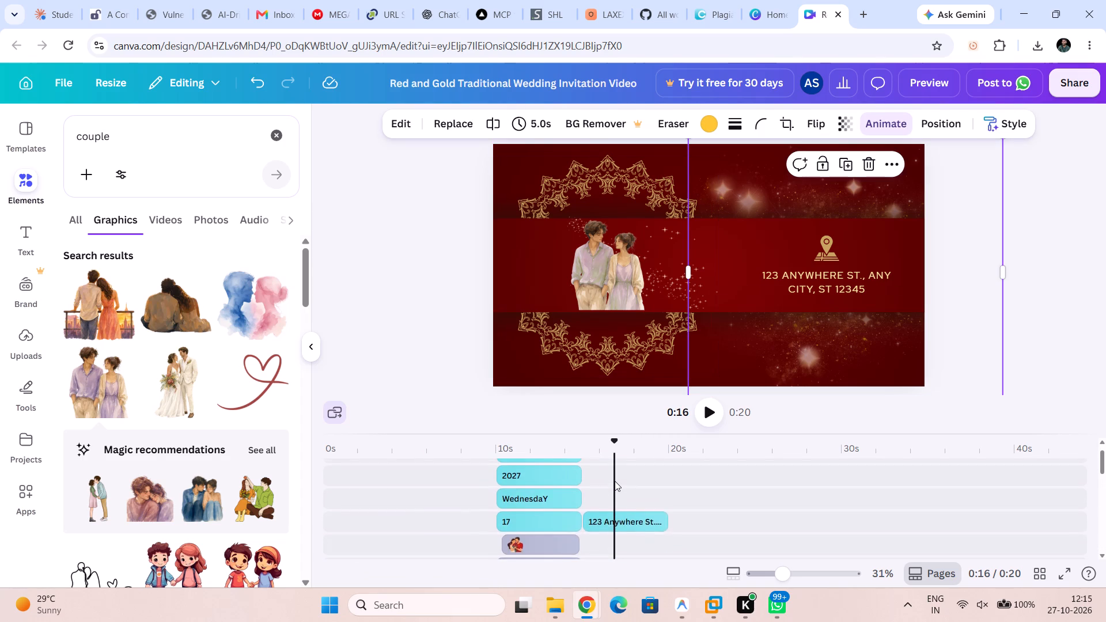
pyautogui.scroll(4, 615, 481)
pyautogui.scroll(-5, 615, 481)
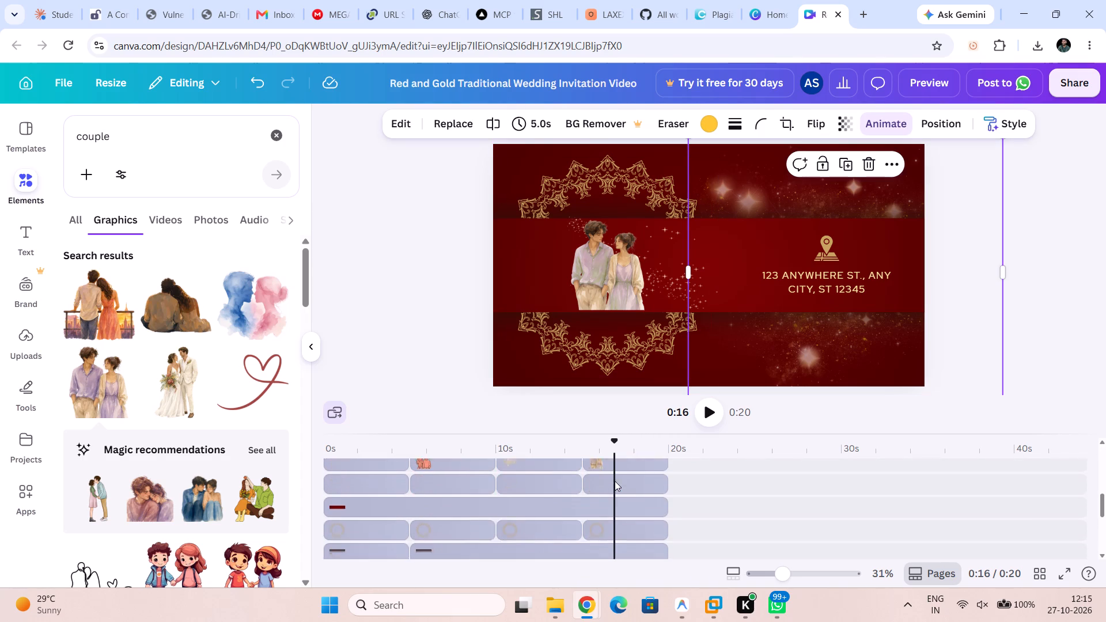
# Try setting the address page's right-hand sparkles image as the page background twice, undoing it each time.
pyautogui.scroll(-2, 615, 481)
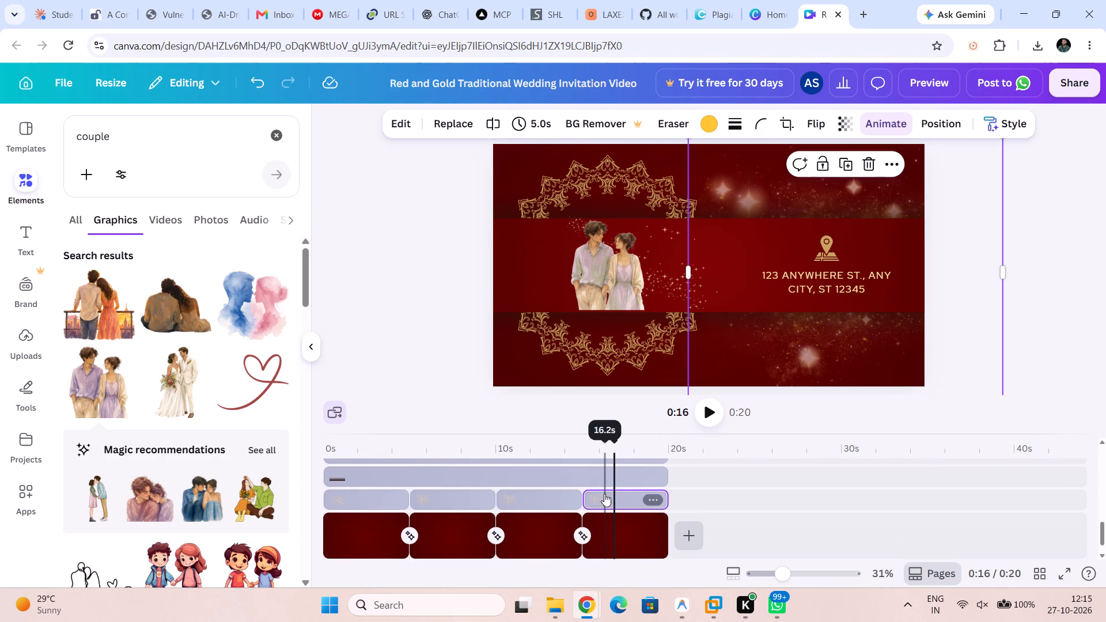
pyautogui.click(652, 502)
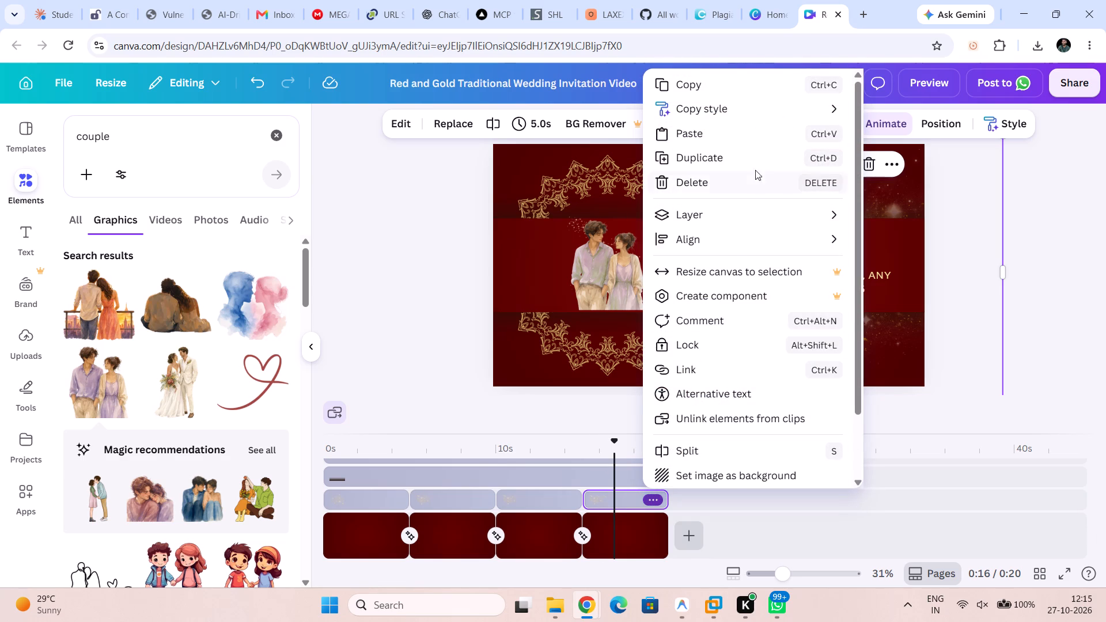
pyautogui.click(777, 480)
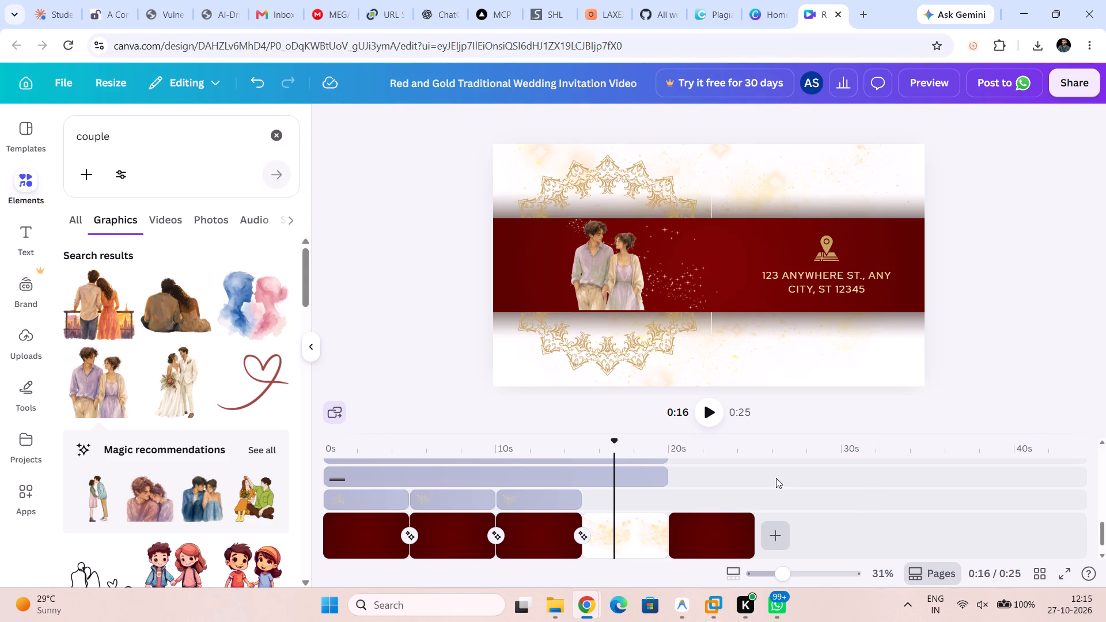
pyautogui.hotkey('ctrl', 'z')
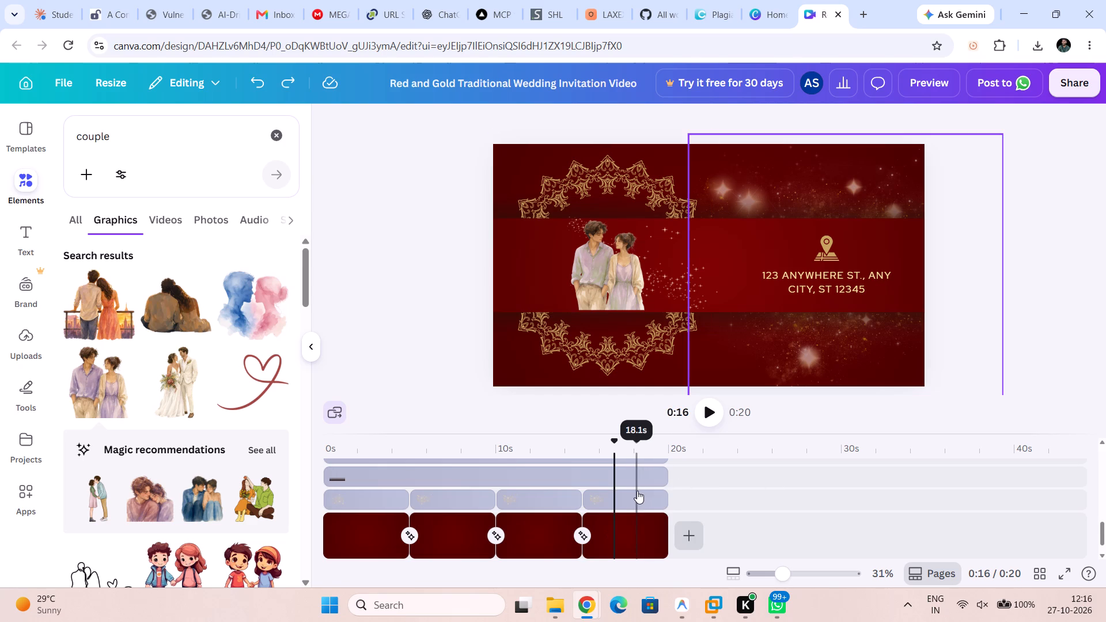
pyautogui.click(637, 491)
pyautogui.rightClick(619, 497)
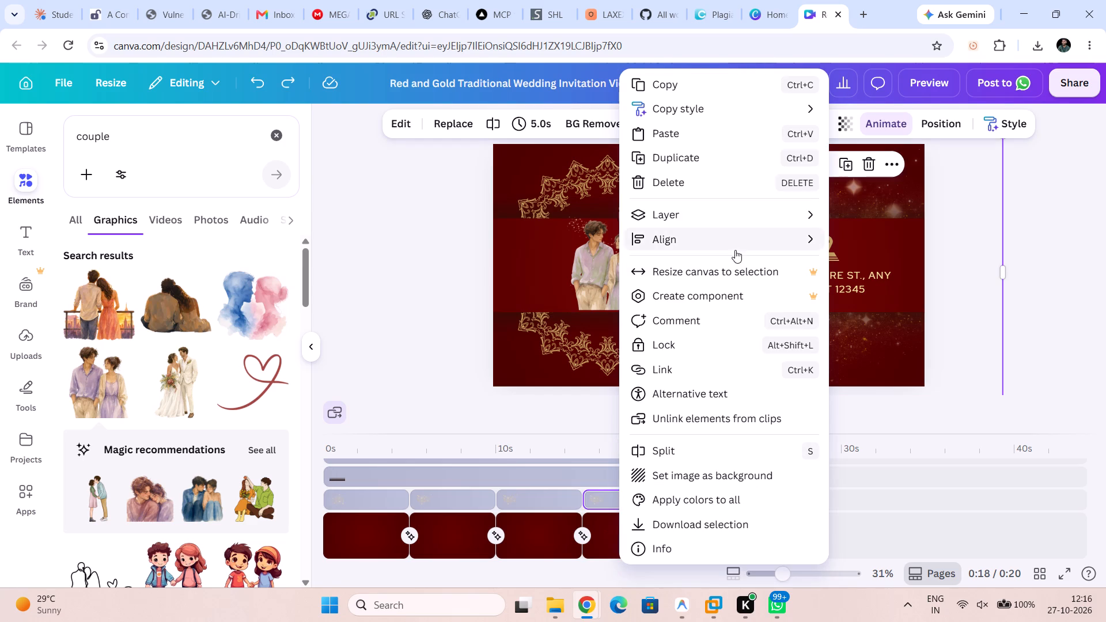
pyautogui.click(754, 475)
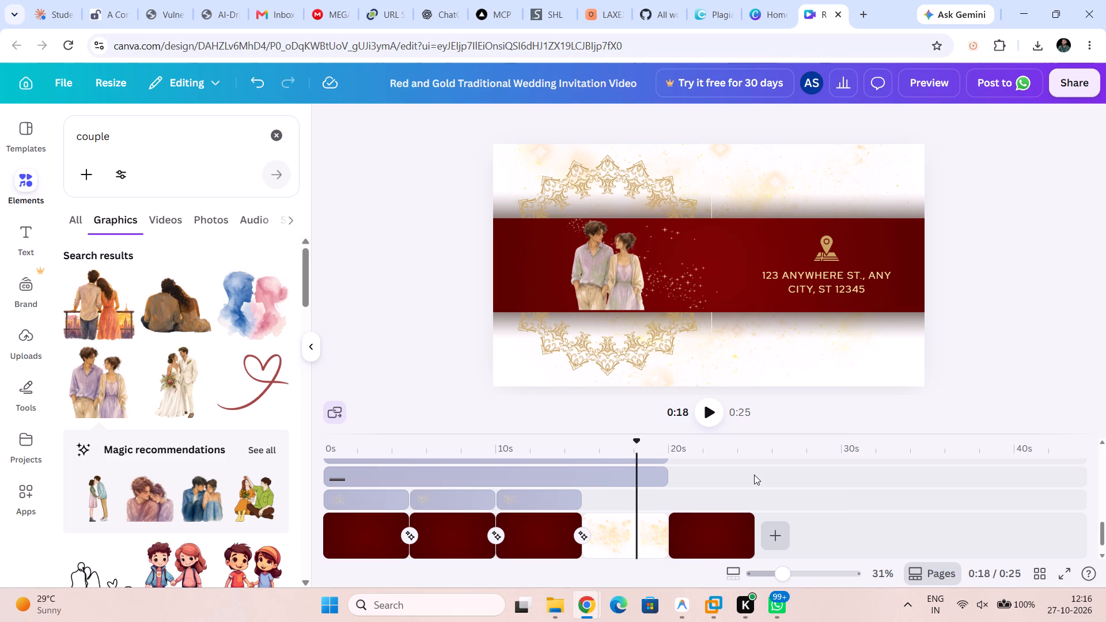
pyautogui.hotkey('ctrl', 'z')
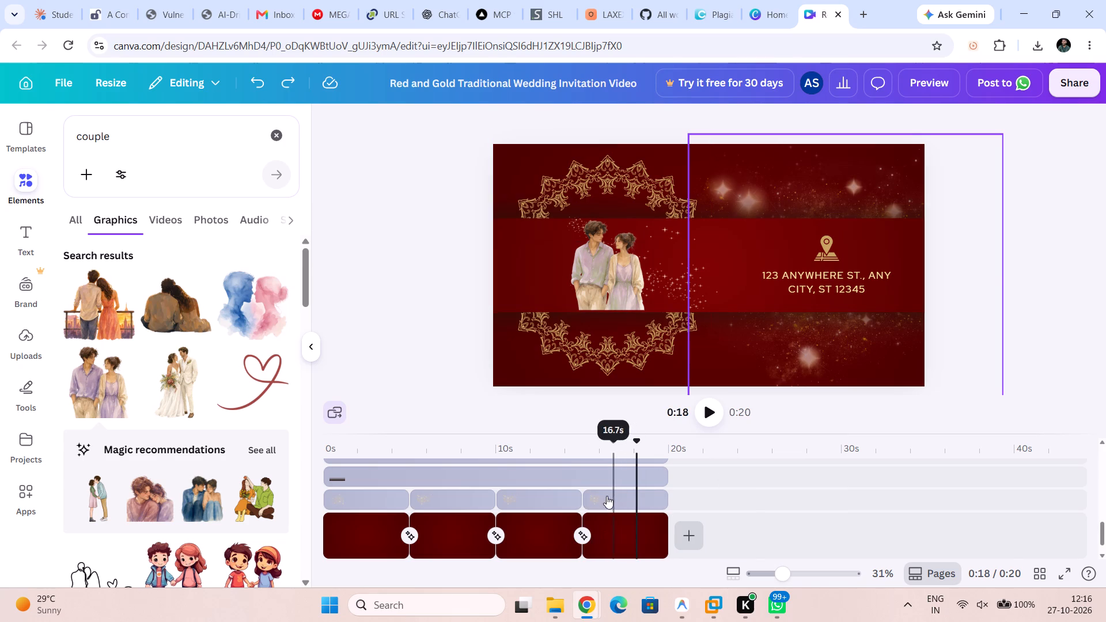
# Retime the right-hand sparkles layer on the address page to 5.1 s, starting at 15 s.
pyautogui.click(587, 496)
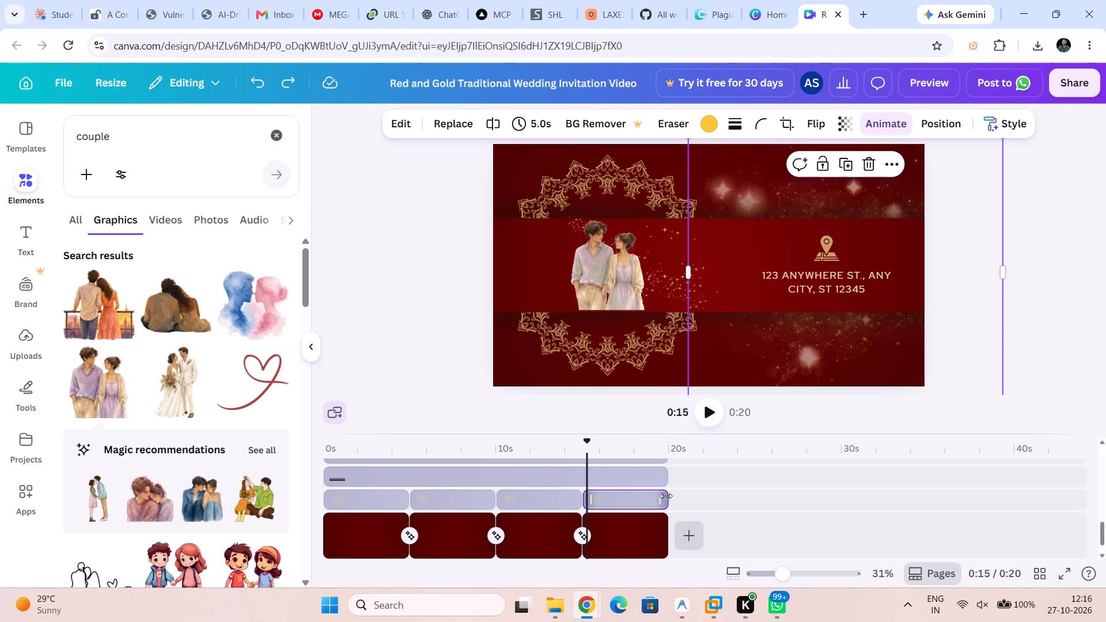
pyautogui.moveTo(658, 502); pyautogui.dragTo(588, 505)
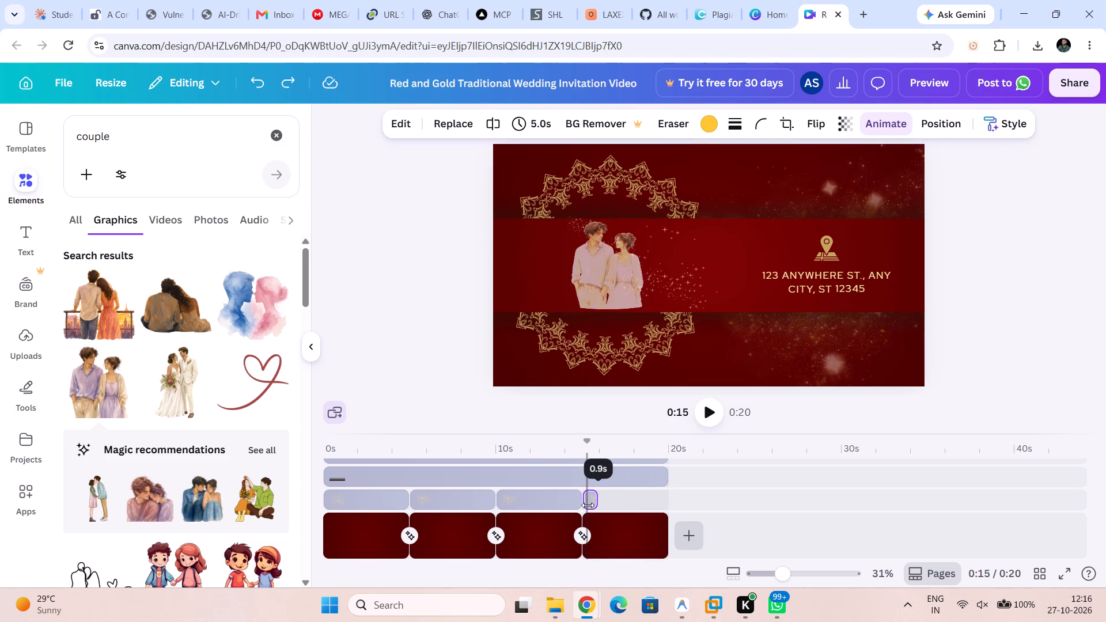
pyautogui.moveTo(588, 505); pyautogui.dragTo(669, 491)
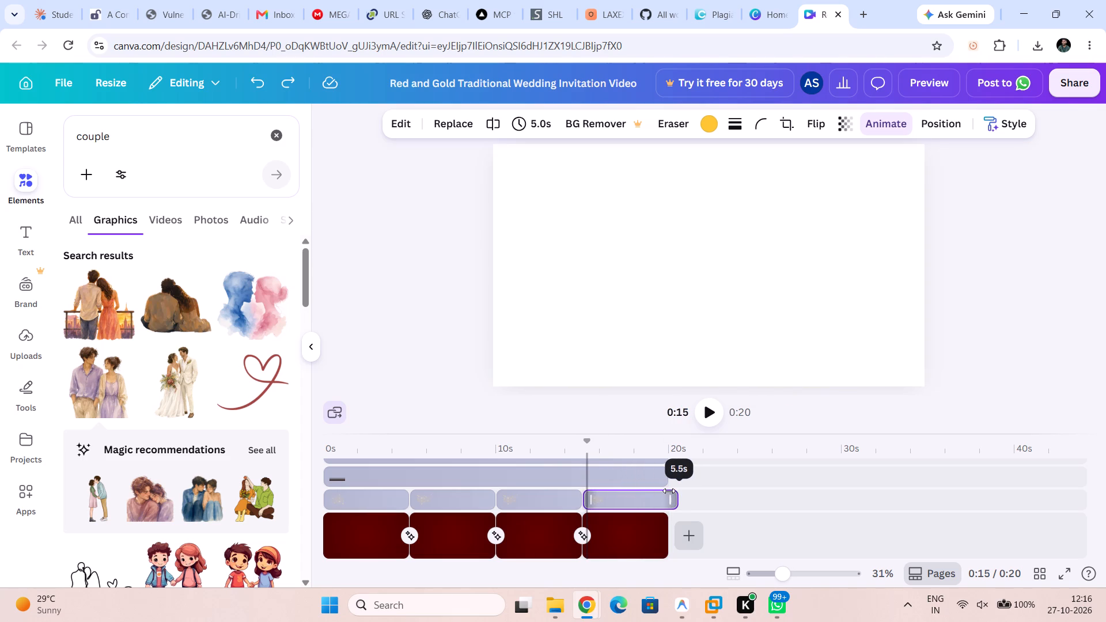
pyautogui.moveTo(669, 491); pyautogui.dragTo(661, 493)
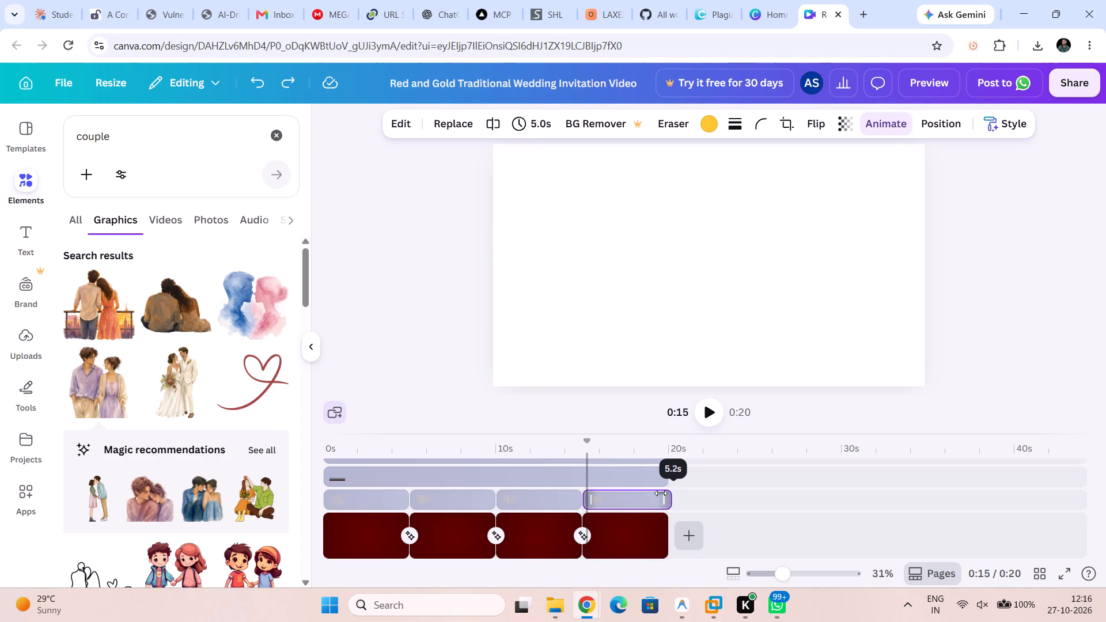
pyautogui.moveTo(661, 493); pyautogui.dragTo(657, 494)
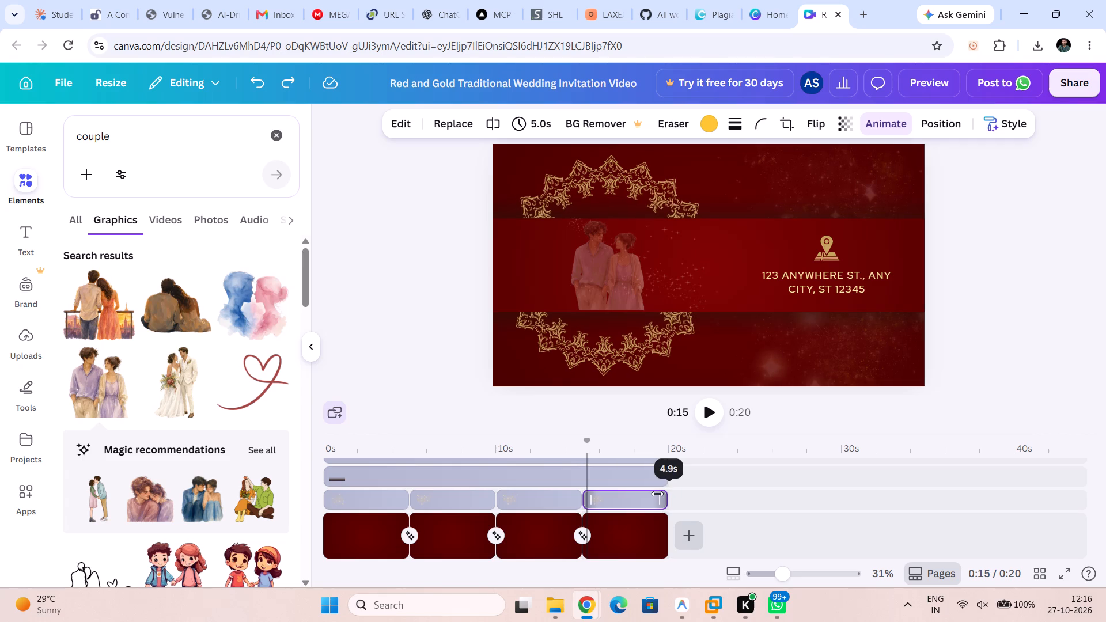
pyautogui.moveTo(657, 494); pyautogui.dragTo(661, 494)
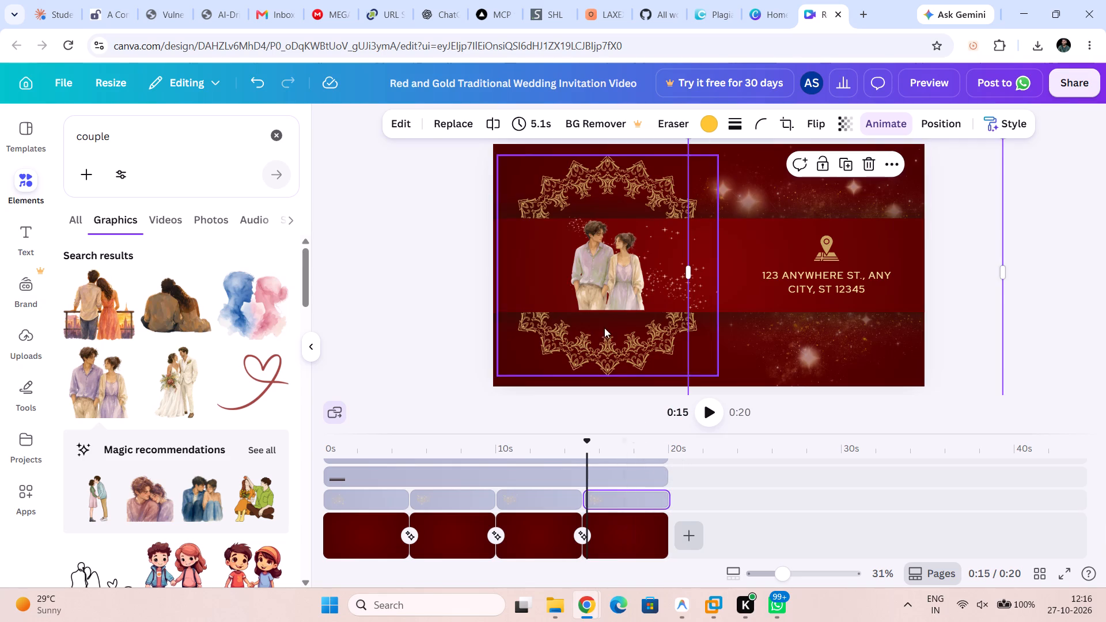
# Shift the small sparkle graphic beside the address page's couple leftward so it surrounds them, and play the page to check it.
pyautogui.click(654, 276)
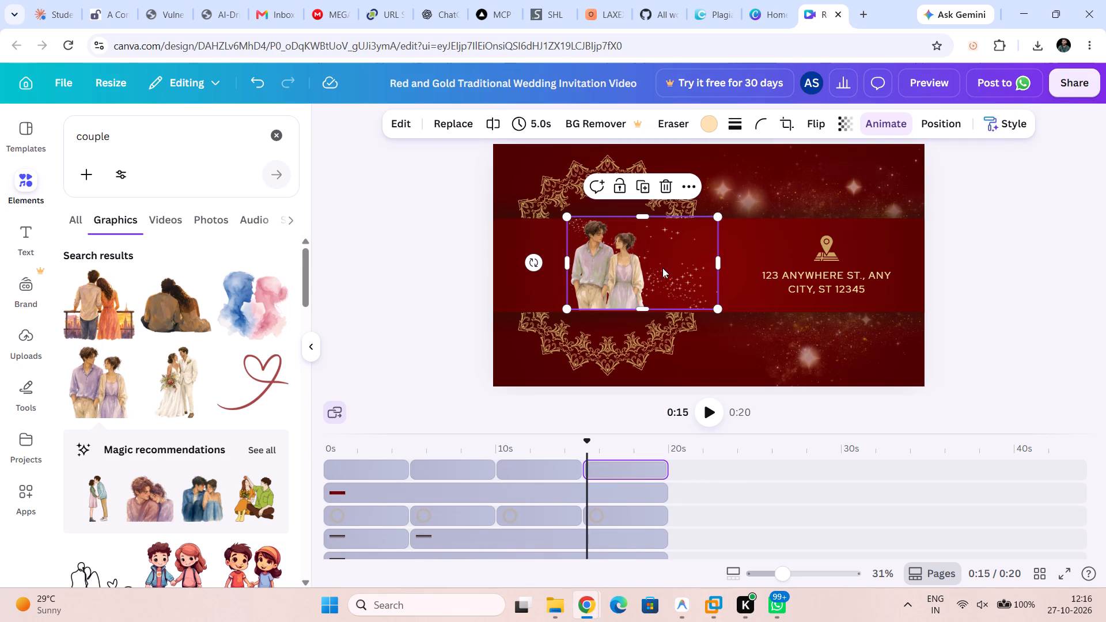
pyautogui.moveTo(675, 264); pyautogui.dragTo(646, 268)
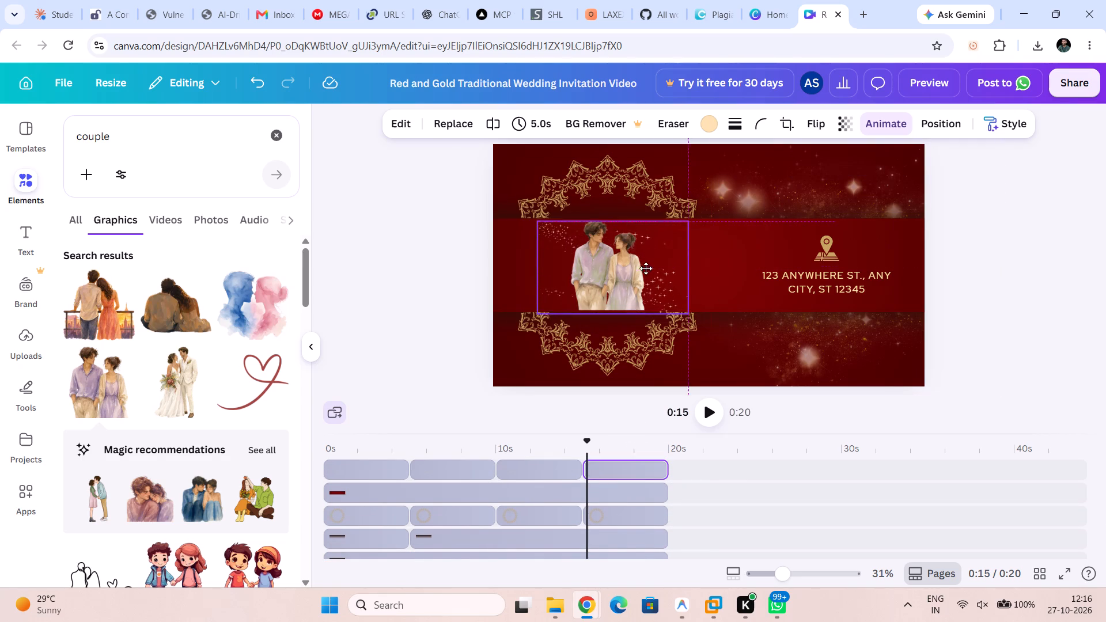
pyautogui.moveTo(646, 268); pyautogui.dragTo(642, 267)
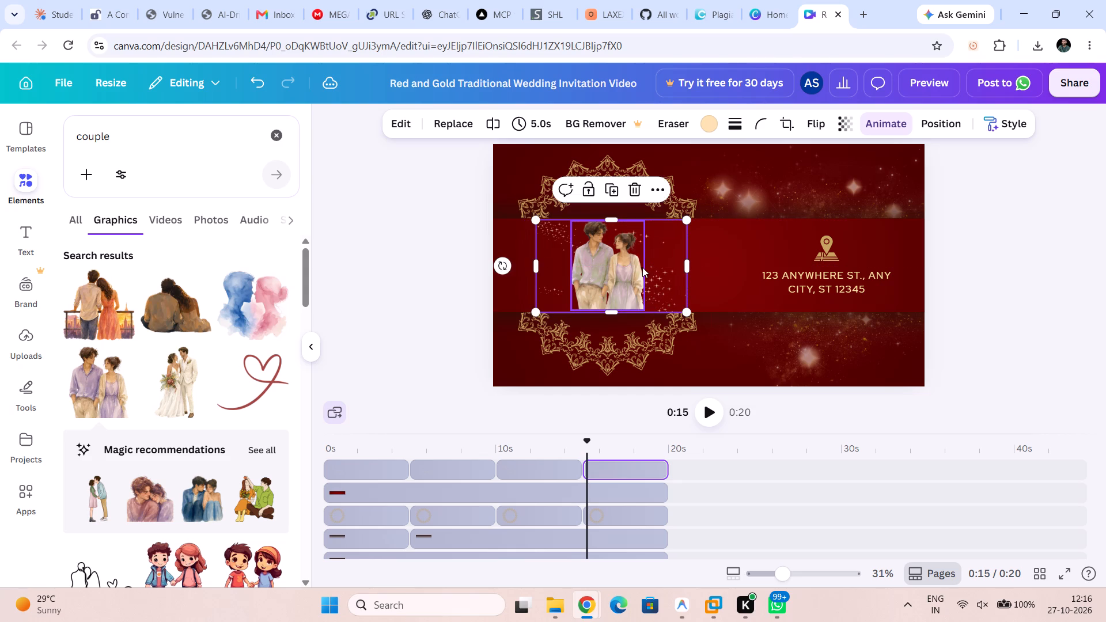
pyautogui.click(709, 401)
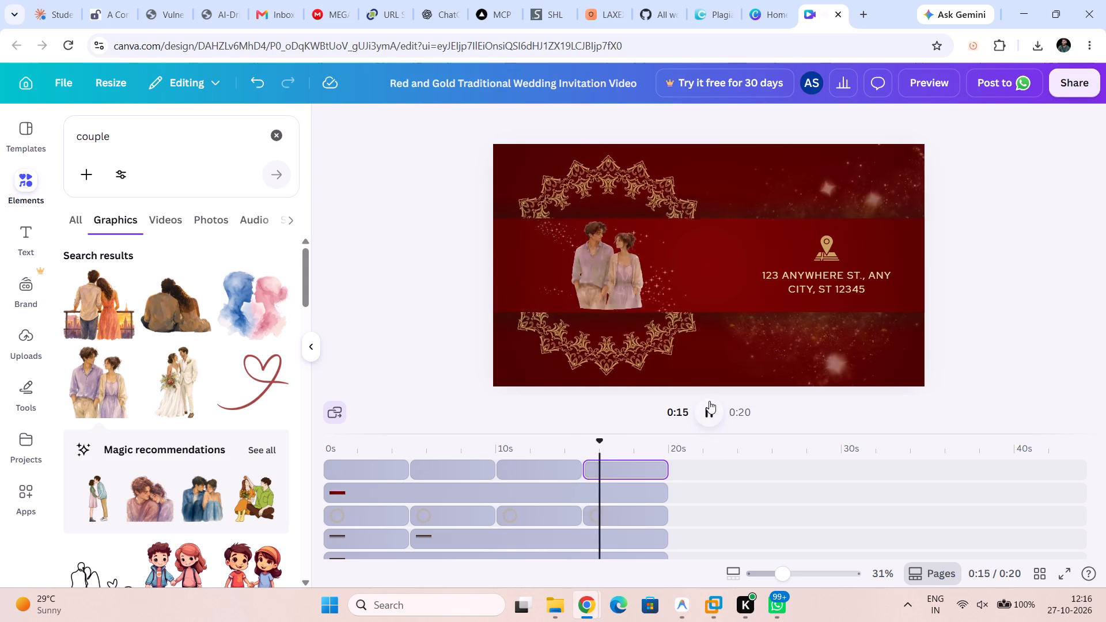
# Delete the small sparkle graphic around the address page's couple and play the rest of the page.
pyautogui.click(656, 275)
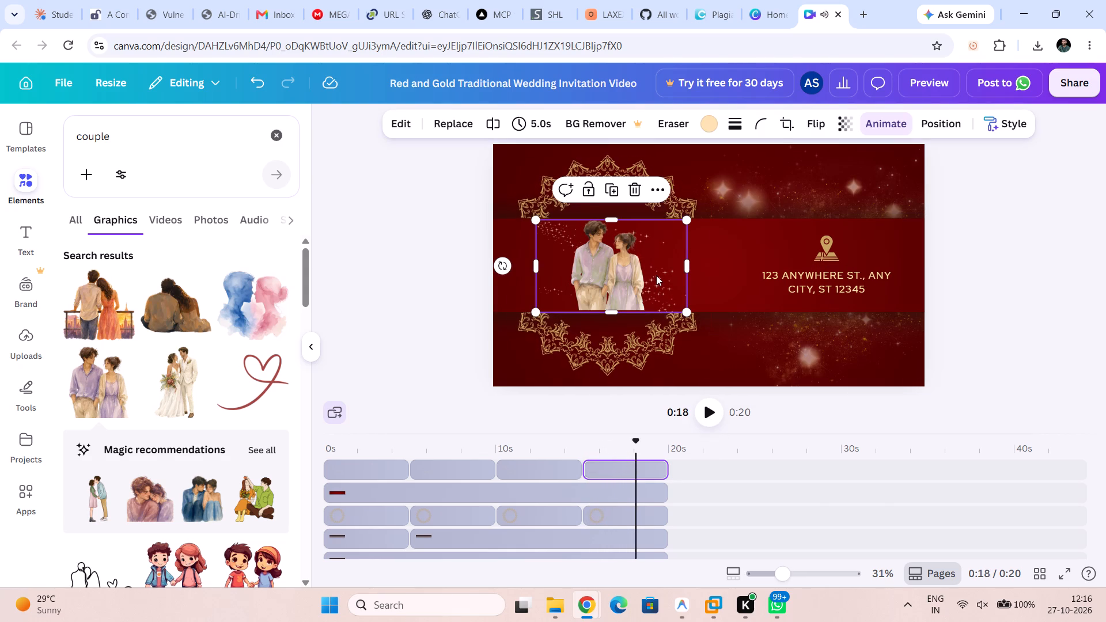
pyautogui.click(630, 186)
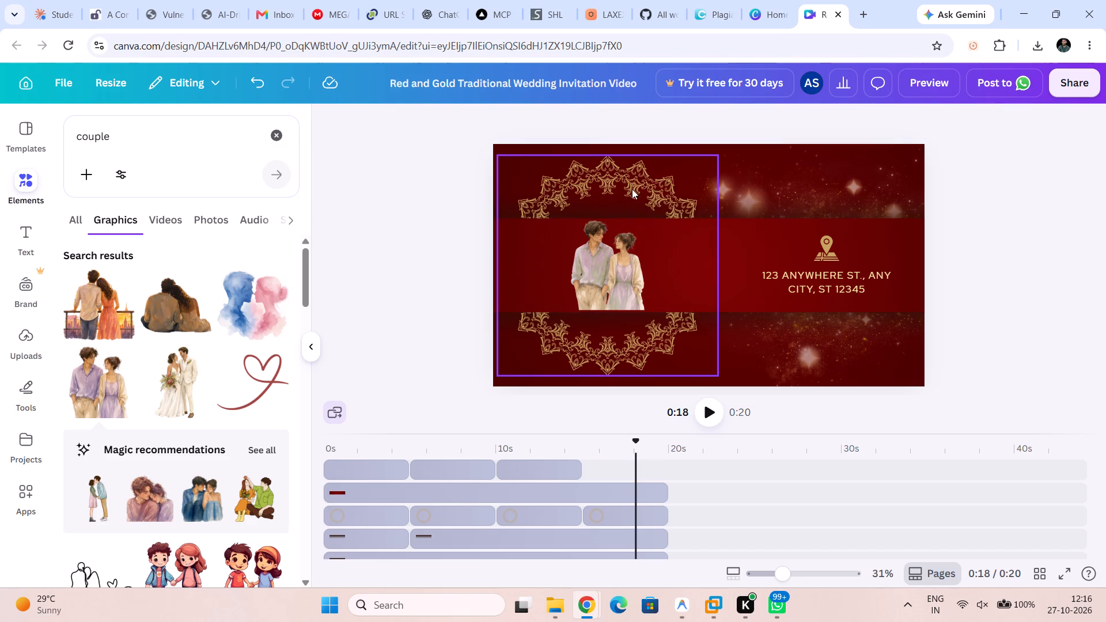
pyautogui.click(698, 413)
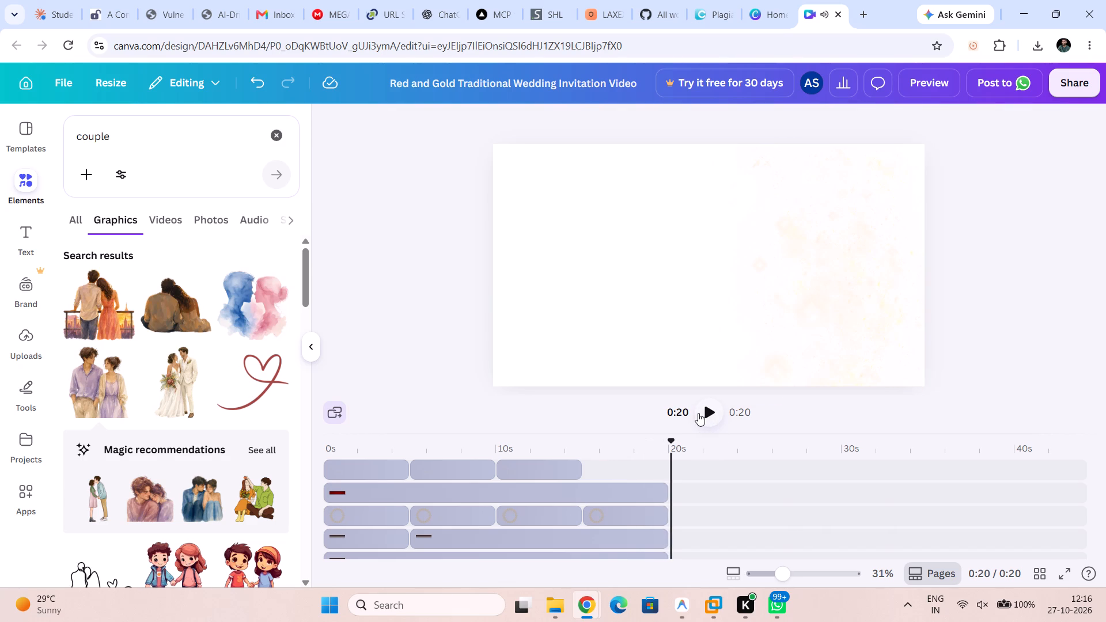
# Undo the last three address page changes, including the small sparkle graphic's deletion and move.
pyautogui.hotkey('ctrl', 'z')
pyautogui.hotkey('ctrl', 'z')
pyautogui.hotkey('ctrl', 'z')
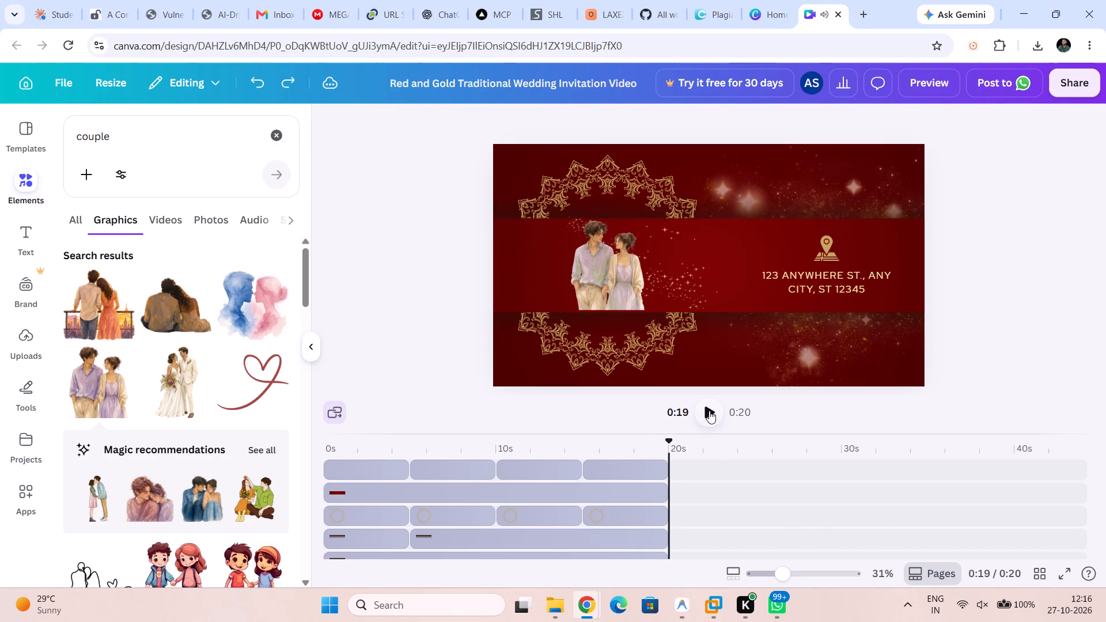
# Replay the whole video from the start to review the pages.
pyautogui.click(709, 411)
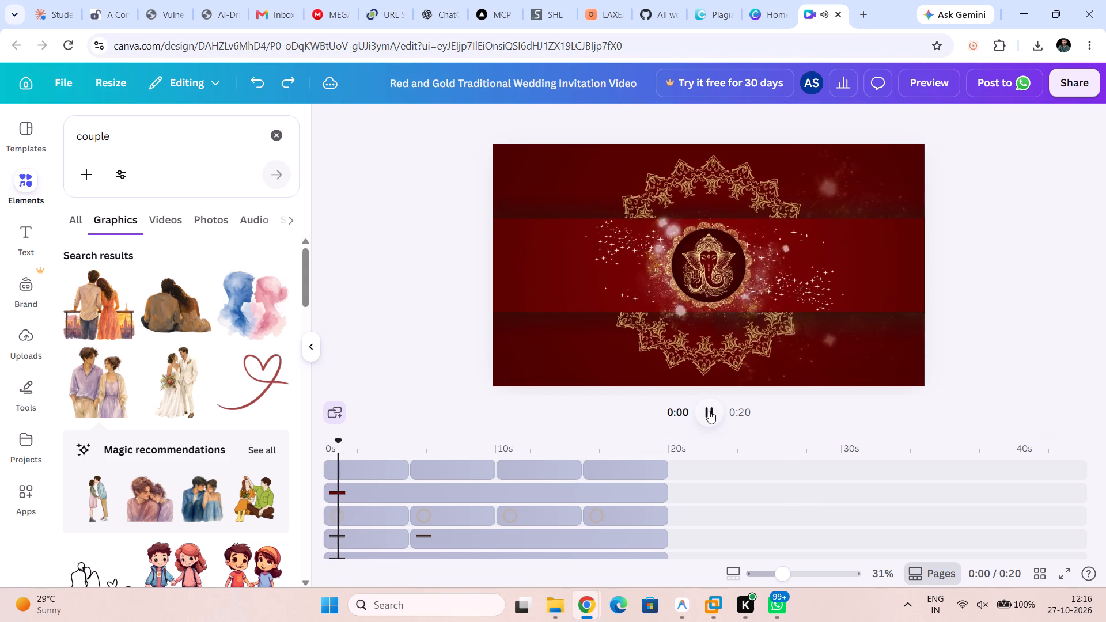